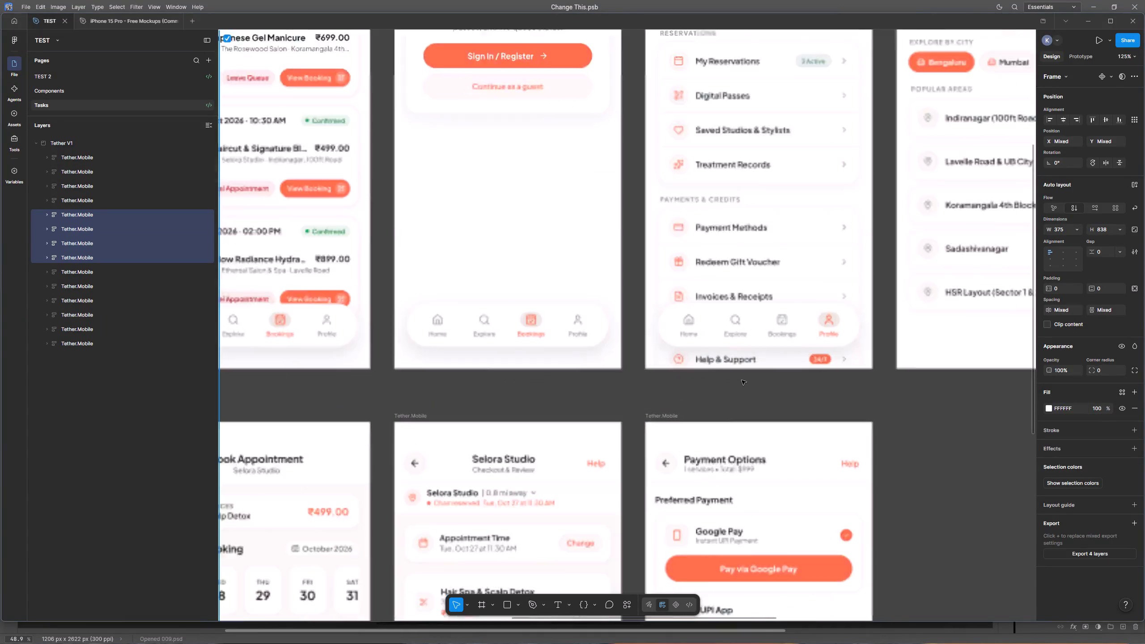
Add the Your Booking frame to the selected mobile frames and export all five as 2x PNGs to the Desktop.
scroll(742, 380, "down", 3)
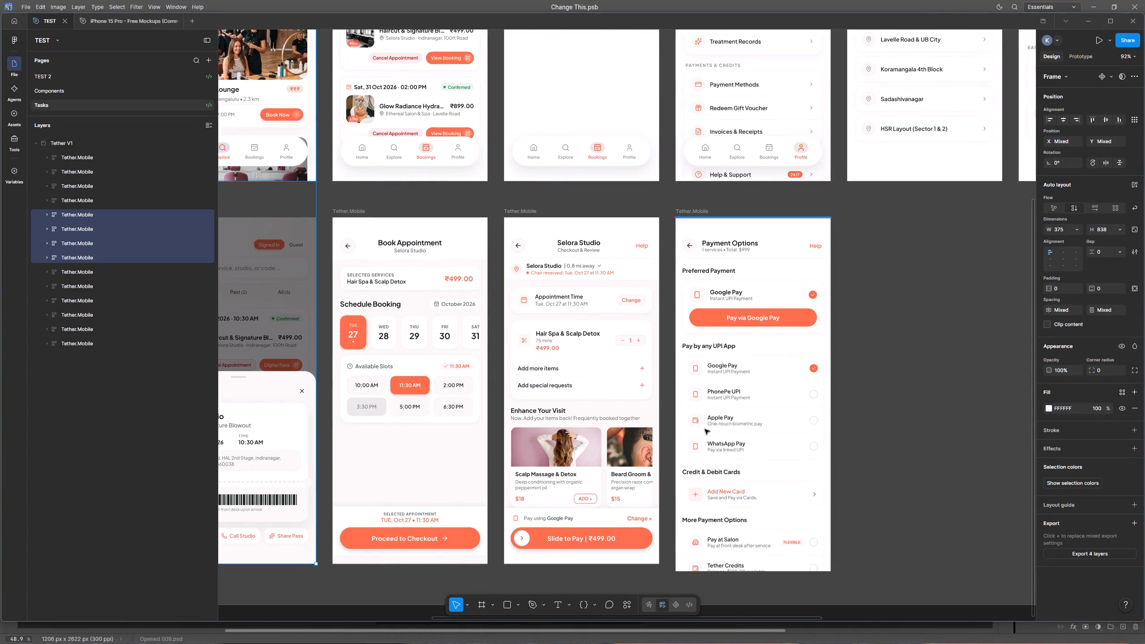
scroll(462, 367, "right", 5)
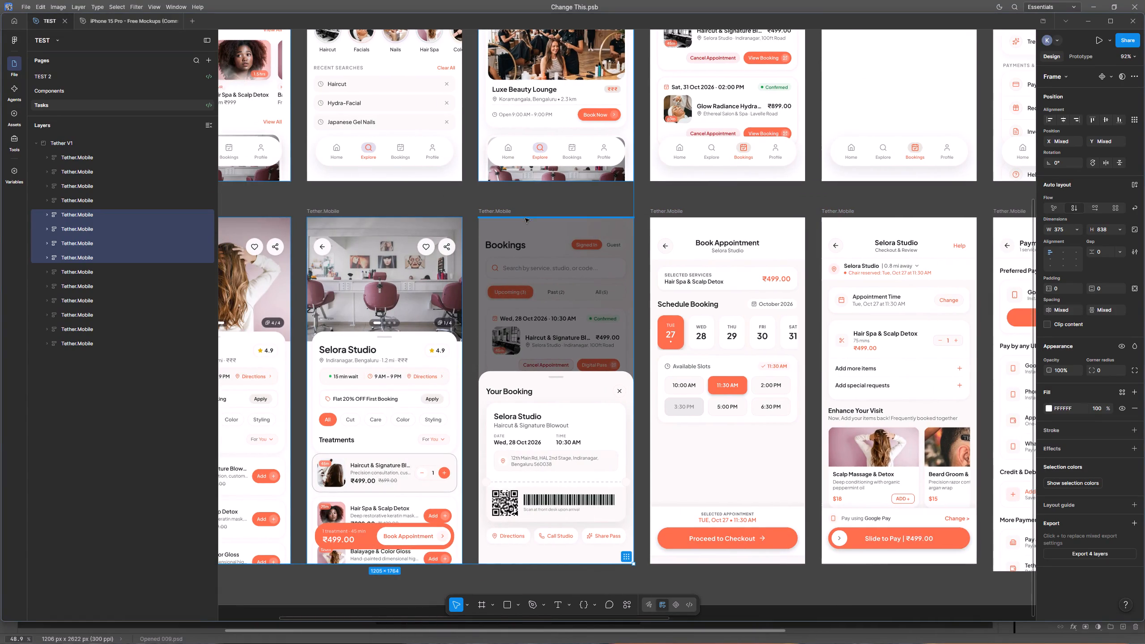
left_click(496, 210, "shift")
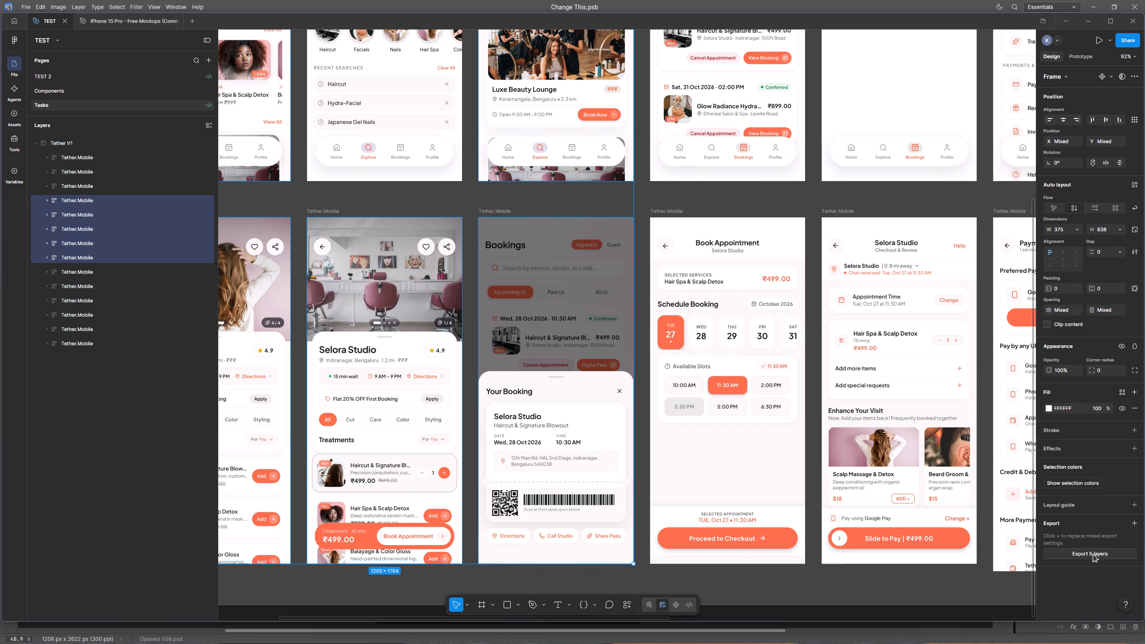
left_click(1136, 525)
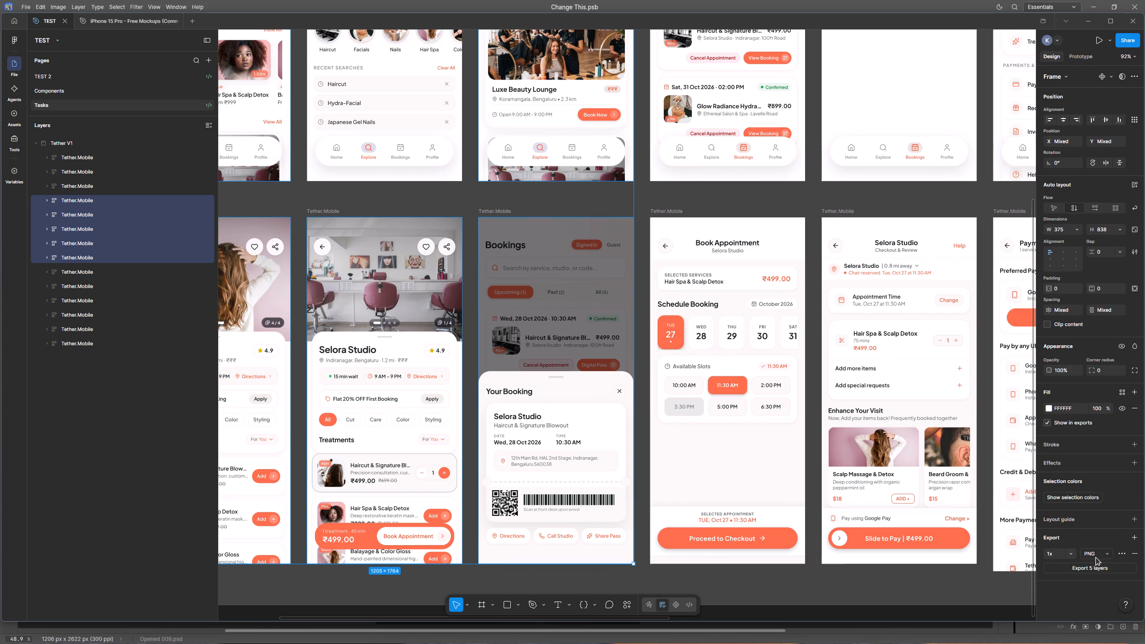
left_click(1073, 558)
left_click(1060, 493)
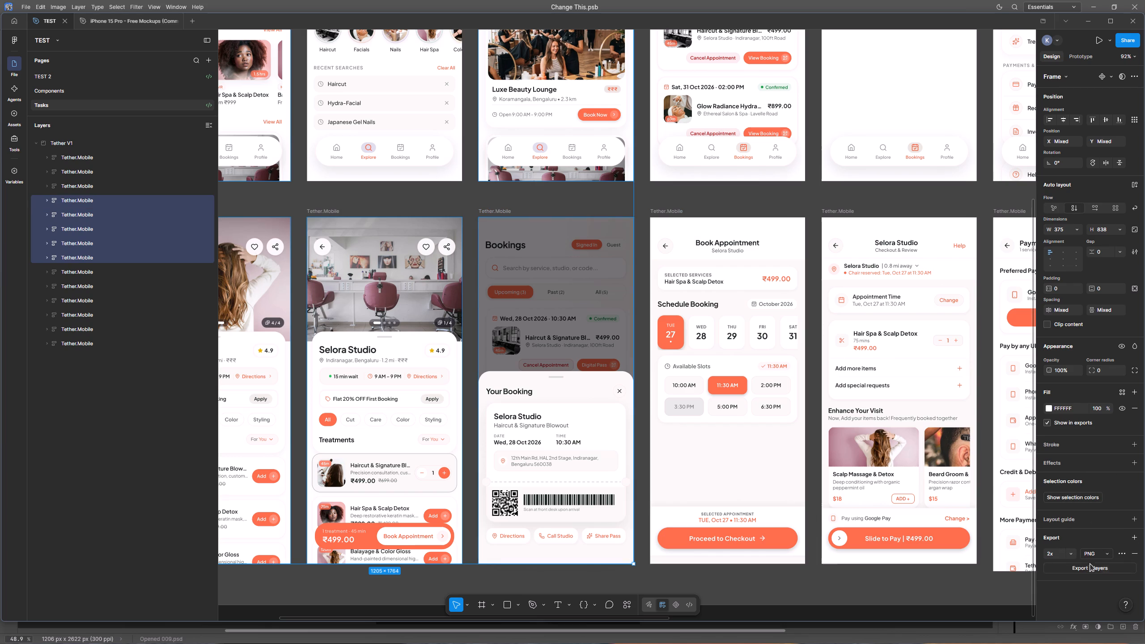
left_click(1086, 568)
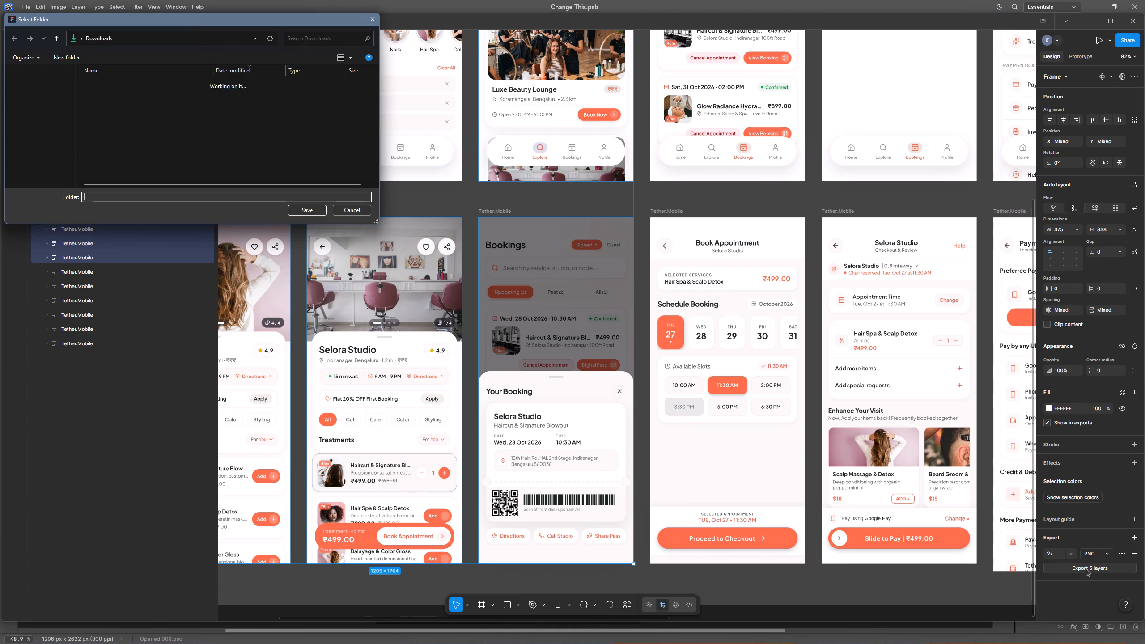
left_click(39, 95)
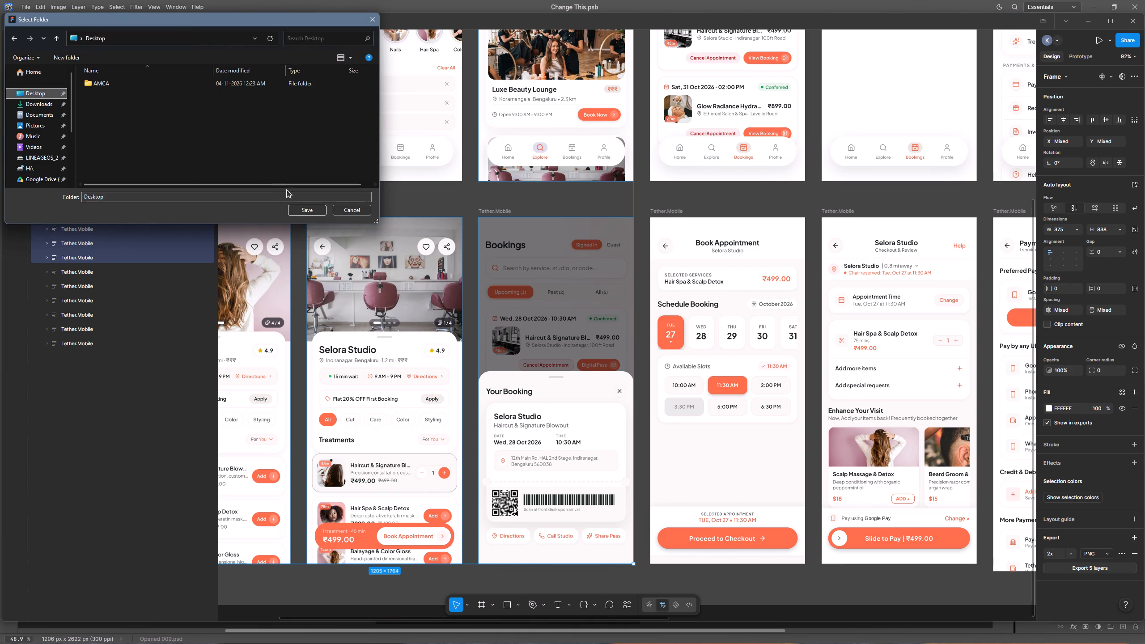
left_click(300, 212)
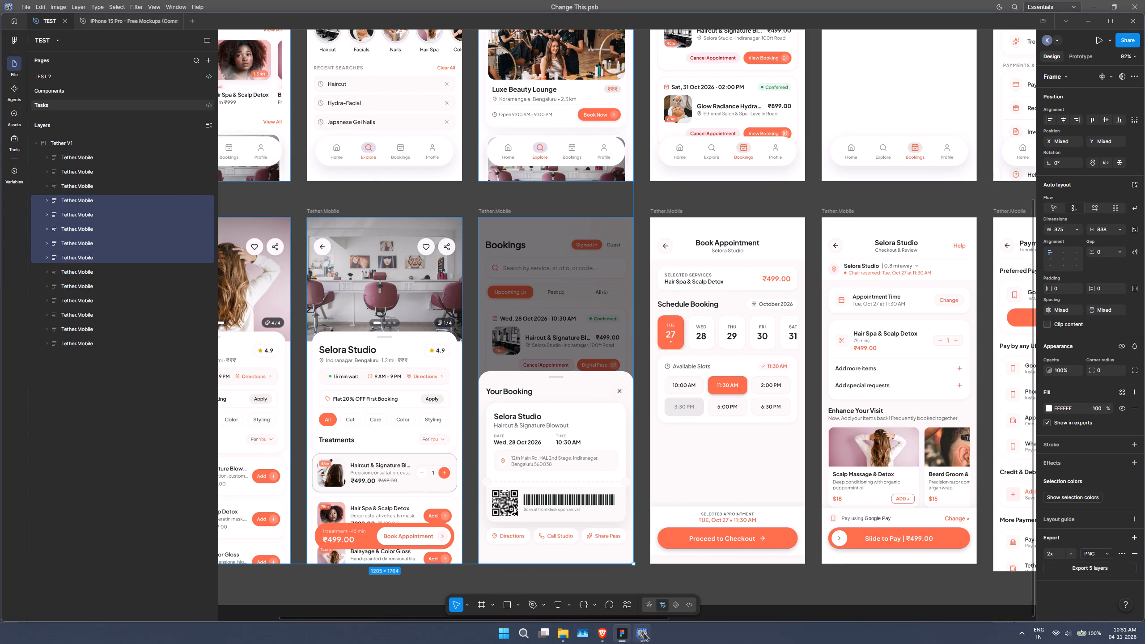
Switch to File Explorer, open the Desktop folder and copy the exported Tether.Mobile.png.
left_click(644, 633)
left_click(566, 637)
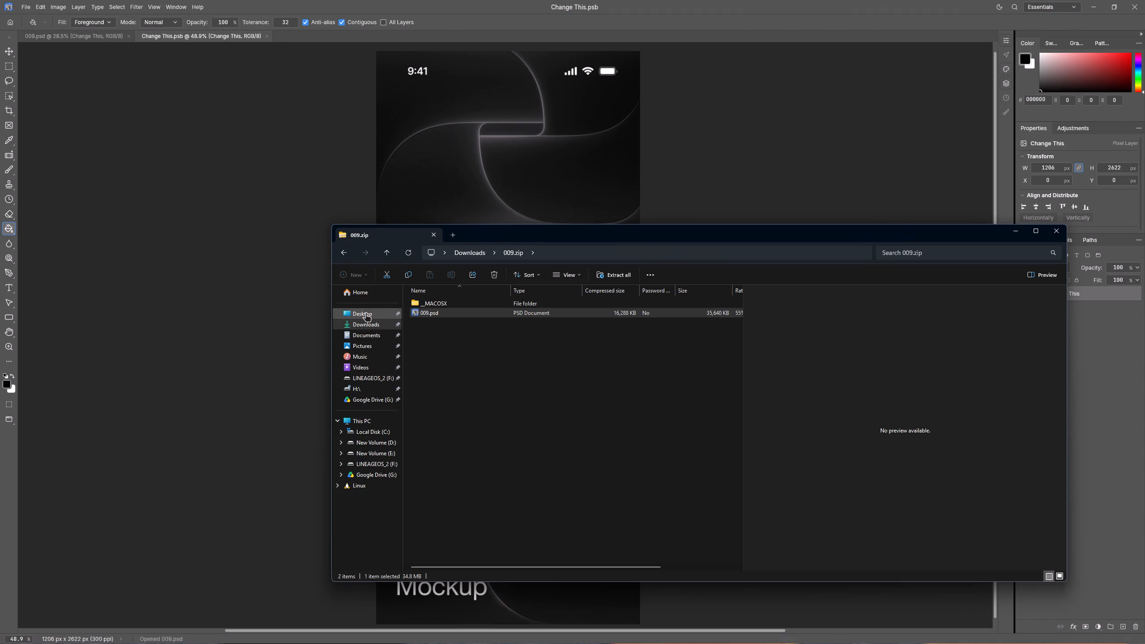
left_click(365, 311)
left_click(440, 342)
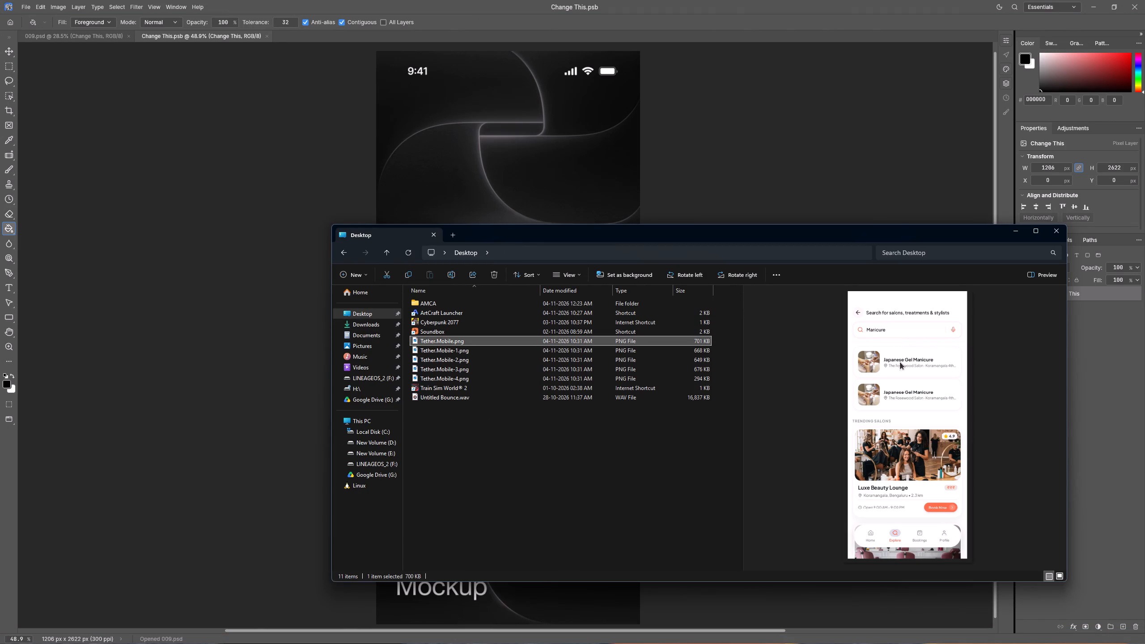
key("ctrl+c")
key("ctrl+c")
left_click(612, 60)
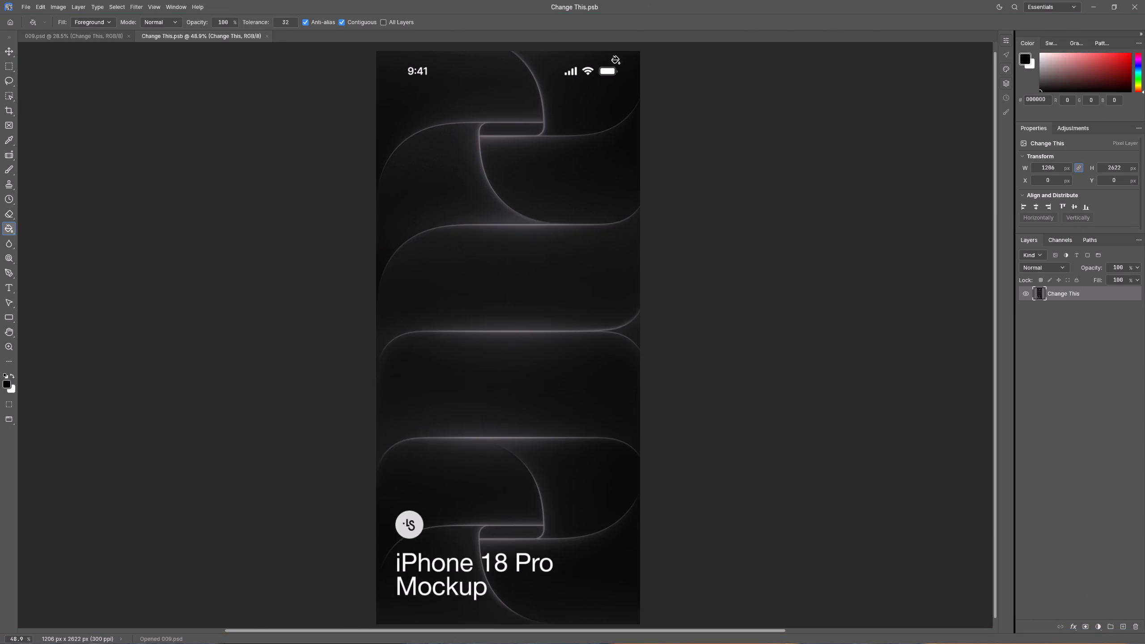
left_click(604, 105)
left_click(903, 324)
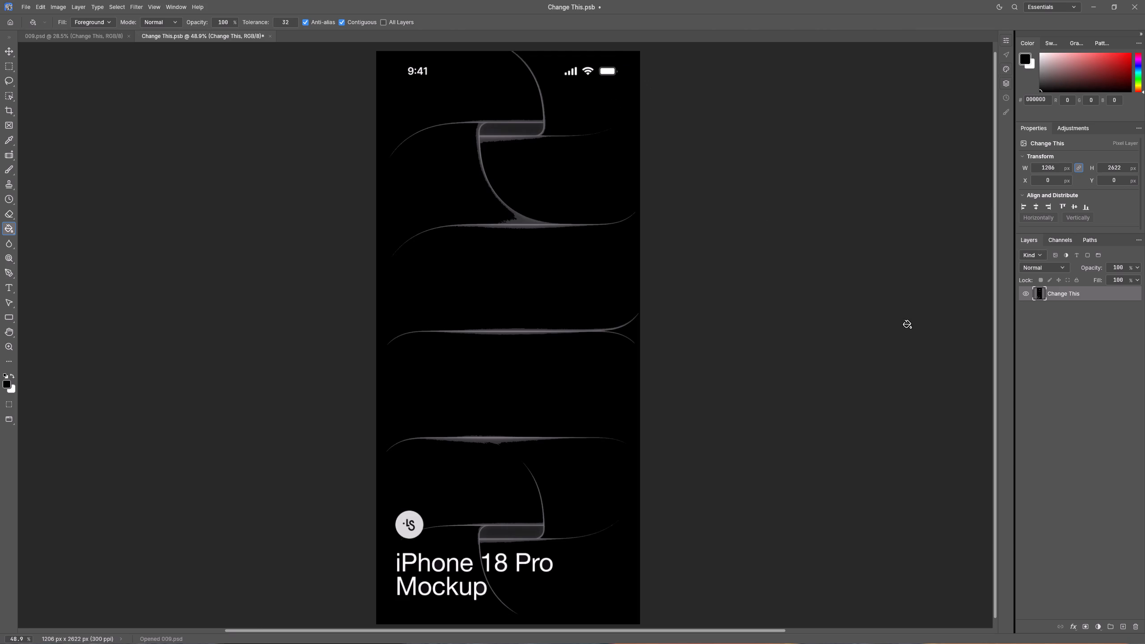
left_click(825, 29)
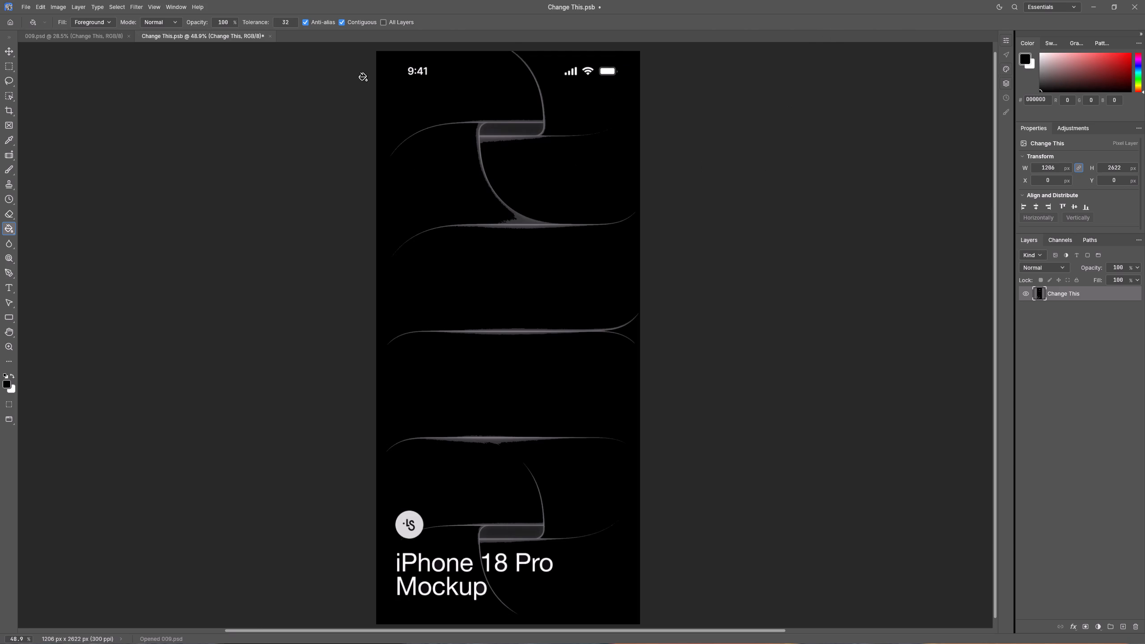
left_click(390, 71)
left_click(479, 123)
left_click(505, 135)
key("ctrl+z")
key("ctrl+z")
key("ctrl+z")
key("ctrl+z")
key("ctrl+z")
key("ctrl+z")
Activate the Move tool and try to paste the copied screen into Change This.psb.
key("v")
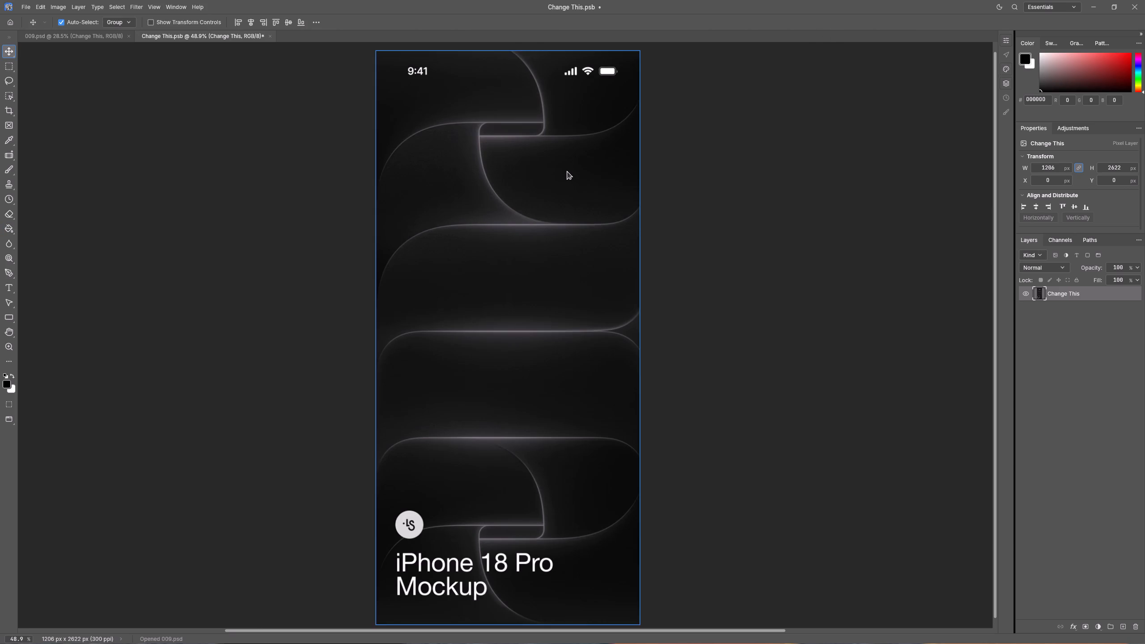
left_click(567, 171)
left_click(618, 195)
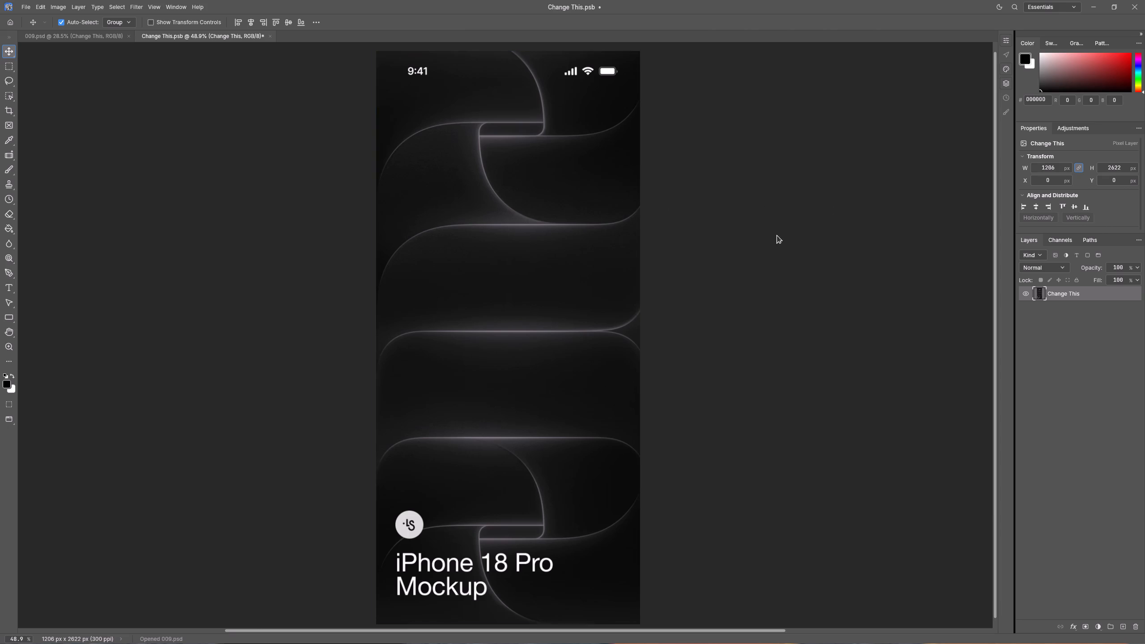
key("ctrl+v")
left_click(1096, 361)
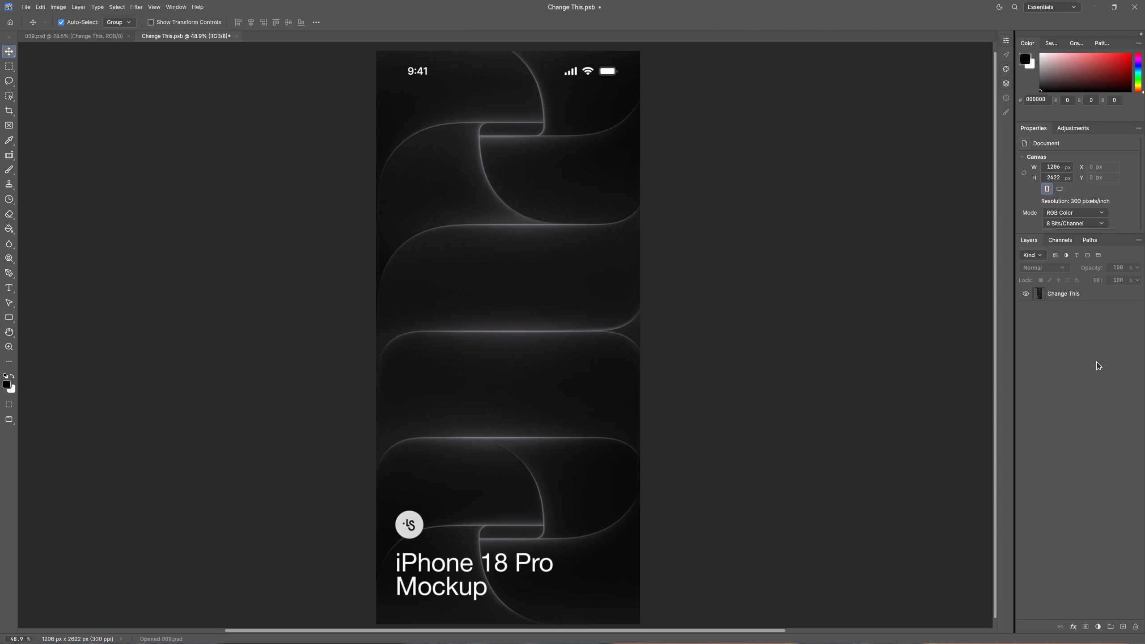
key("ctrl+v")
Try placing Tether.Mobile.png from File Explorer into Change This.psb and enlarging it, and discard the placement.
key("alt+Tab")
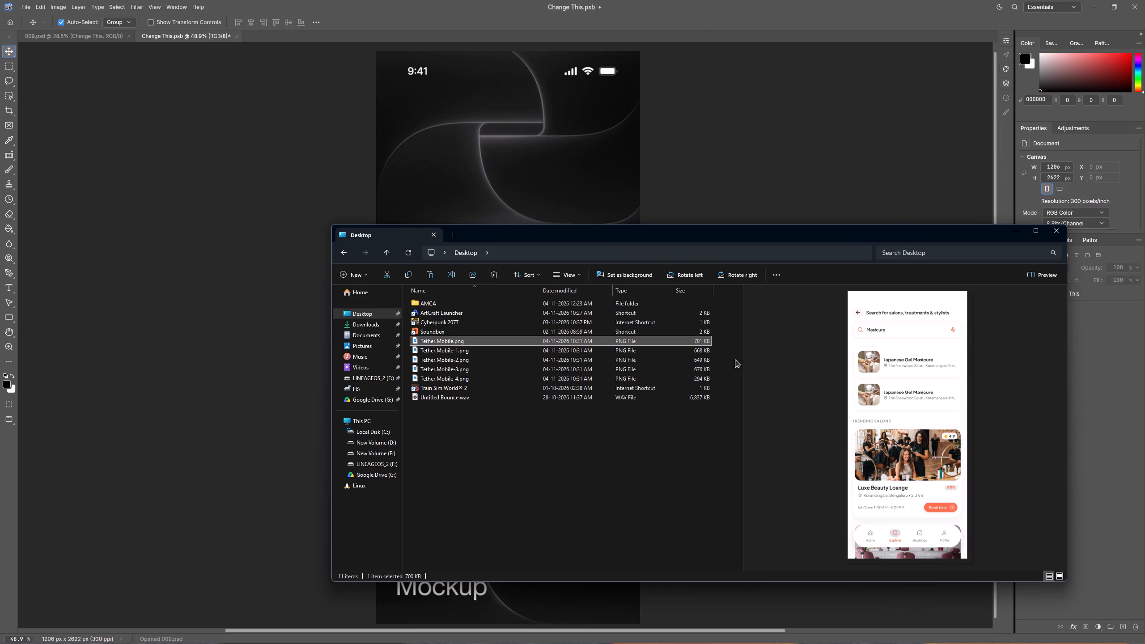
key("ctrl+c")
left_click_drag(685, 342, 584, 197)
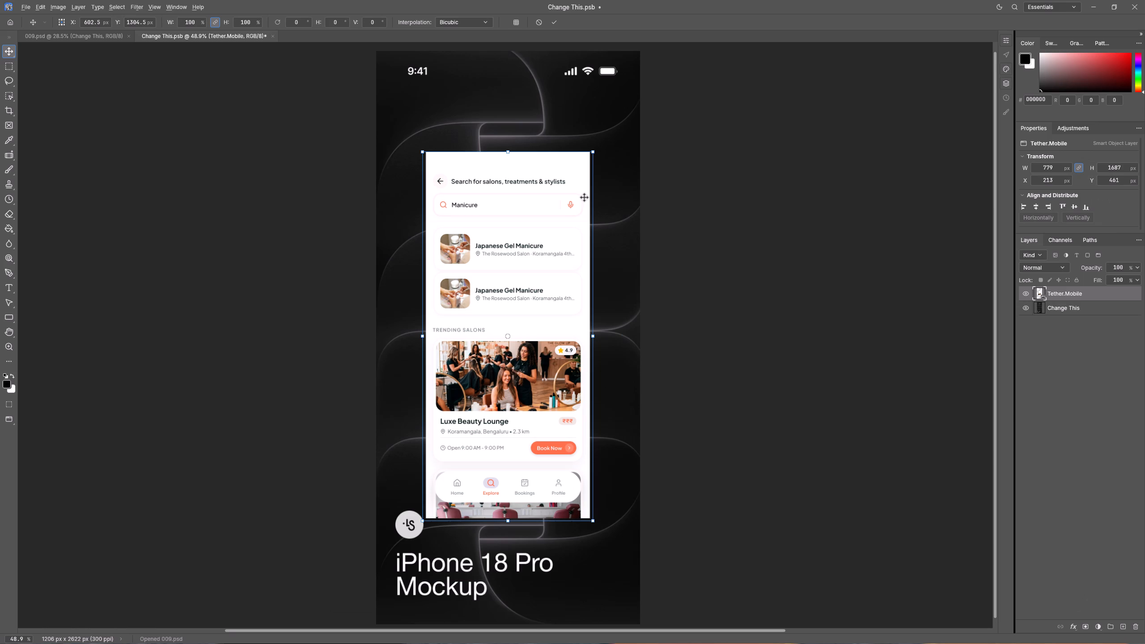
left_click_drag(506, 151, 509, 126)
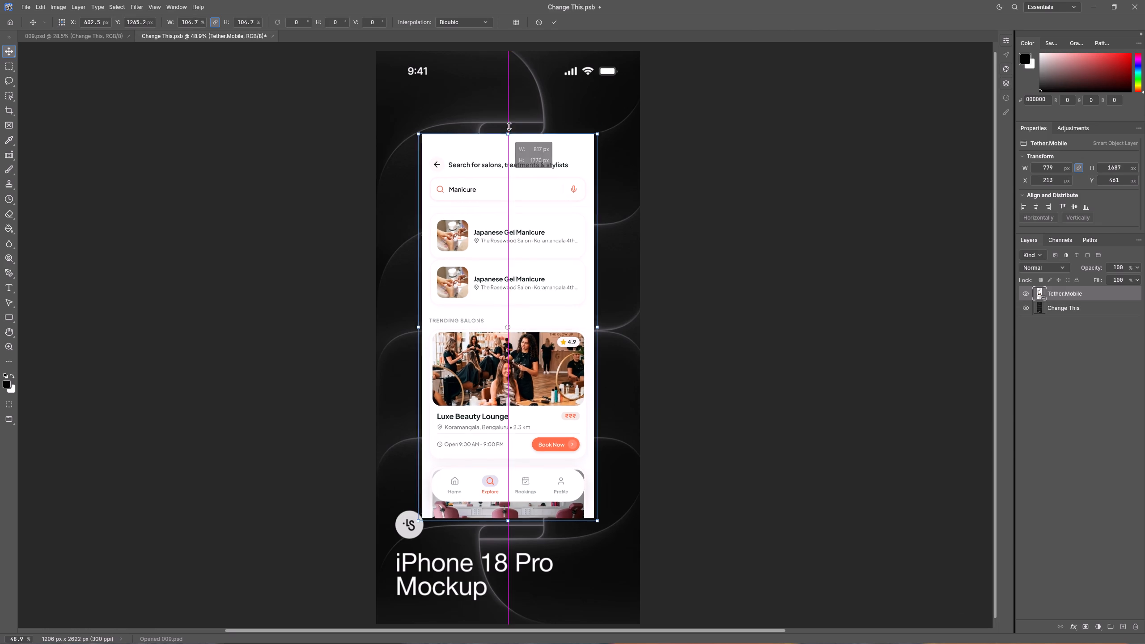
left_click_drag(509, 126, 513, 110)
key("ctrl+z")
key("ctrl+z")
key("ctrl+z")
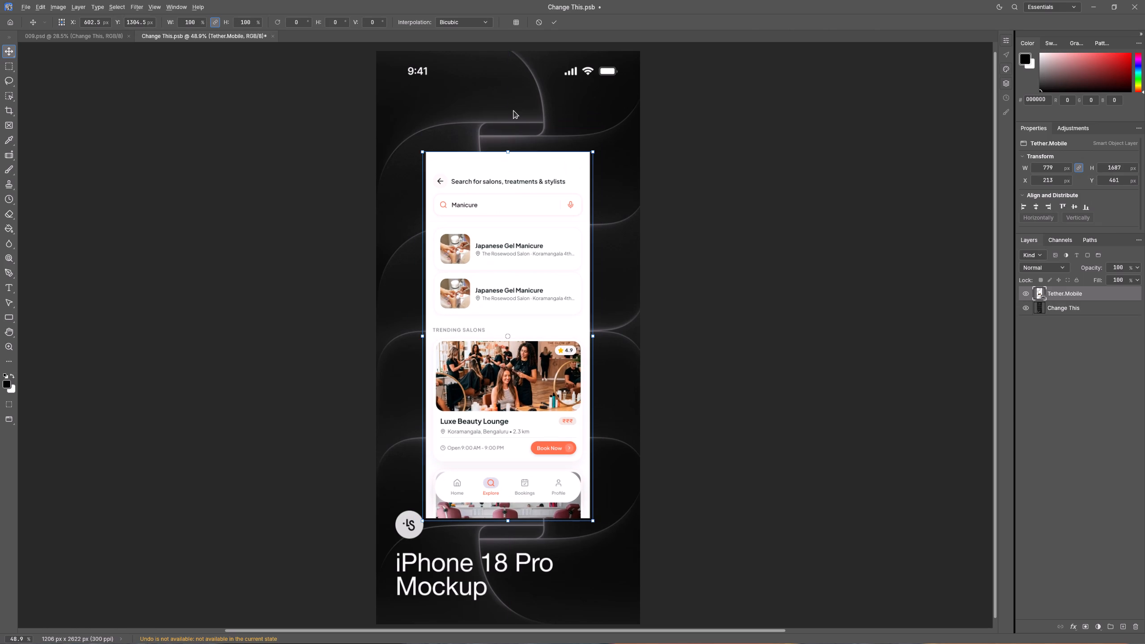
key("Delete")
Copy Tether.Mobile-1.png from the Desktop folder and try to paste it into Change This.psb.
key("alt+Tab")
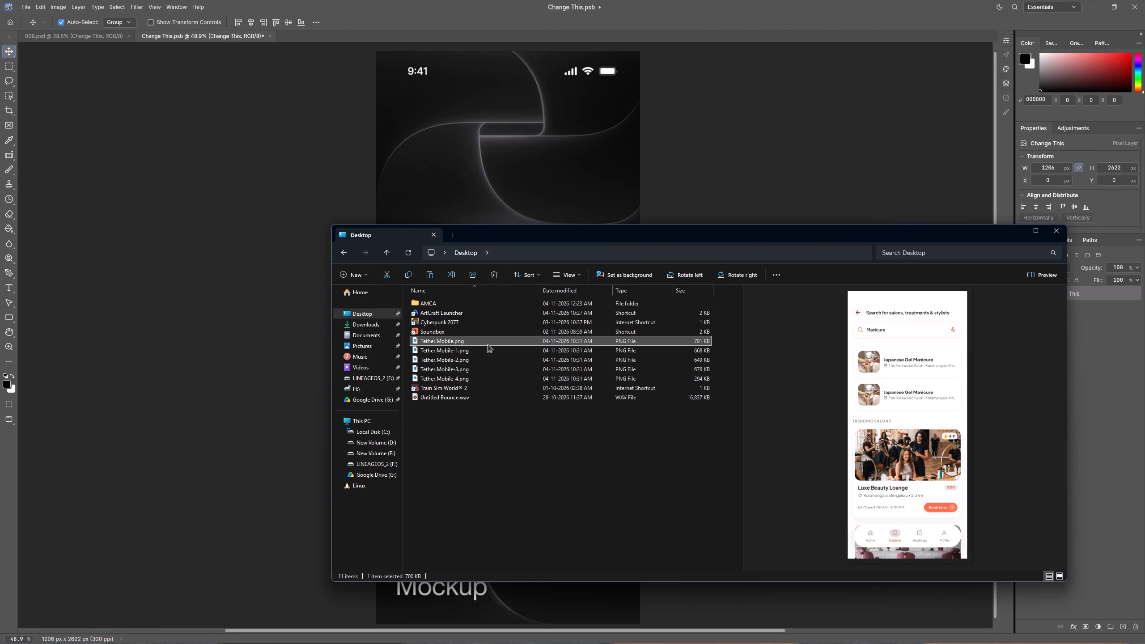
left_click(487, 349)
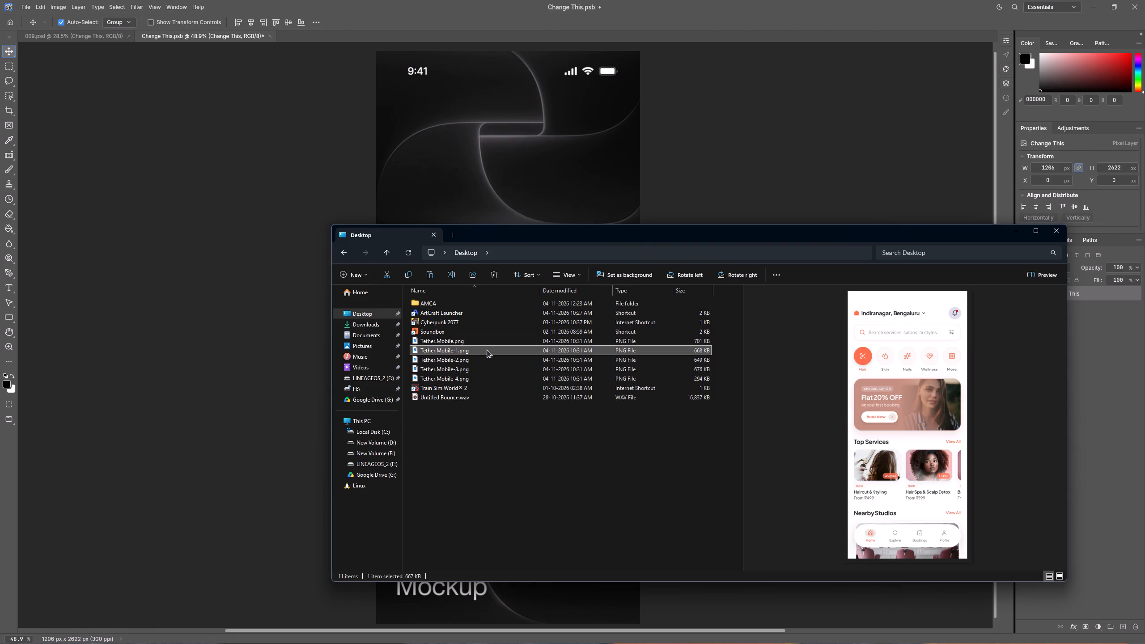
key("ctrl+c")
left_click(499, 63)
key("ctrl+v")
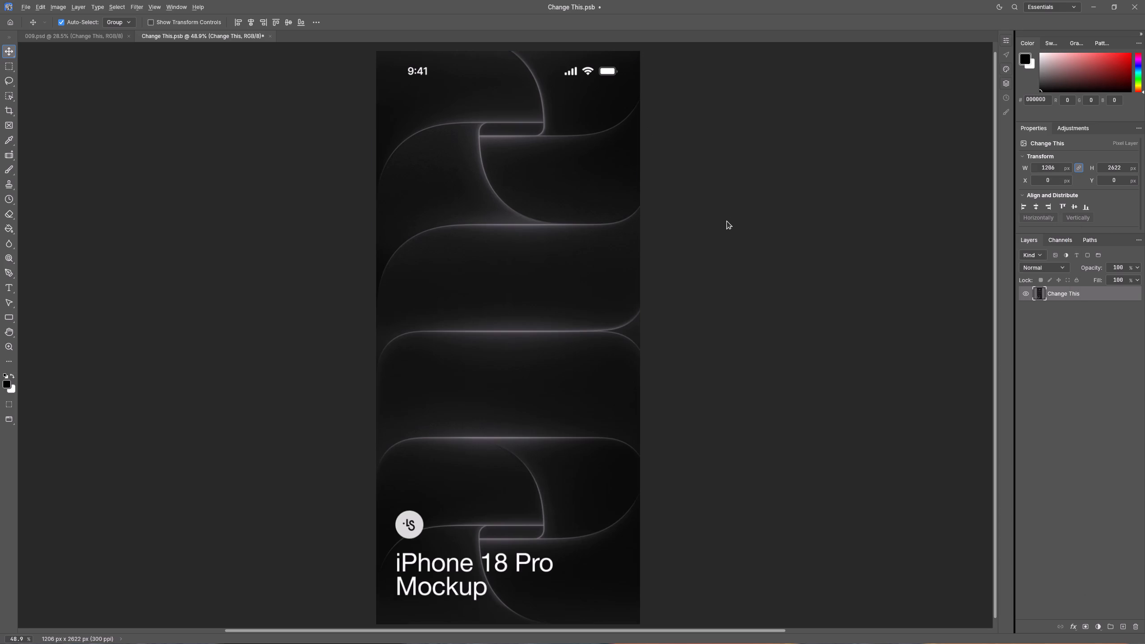
Place Tether.Mobile-1.png from the Desktop folder into Change This.psb over the mockup artwork.
key("alt+Tab")
left_click(630, 348)
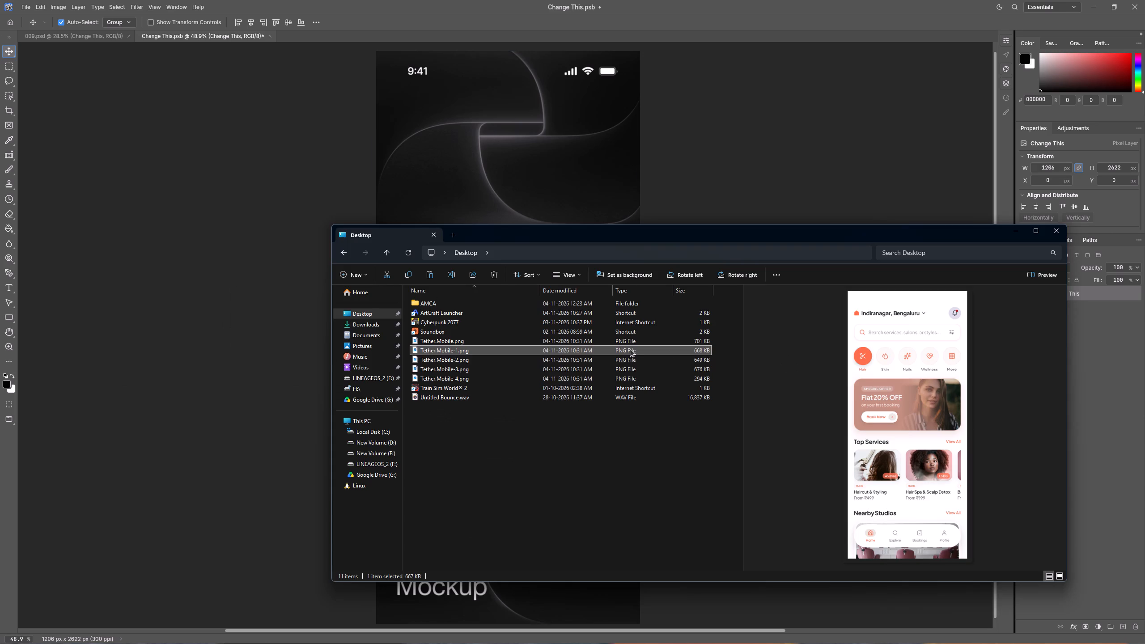
left_click_drag(630, 348, 1144, 0)
left_click(1144, 0)
left_click_drag(688, 349, 590, 188)
left_click_drag(590, 188, 587, 189)
Scale the placed Tether.Mobile-1 screen proportionally to about 155.4% so it spans the canvas from top to bottom.
left_click_drag(505, 152, 498, 118)
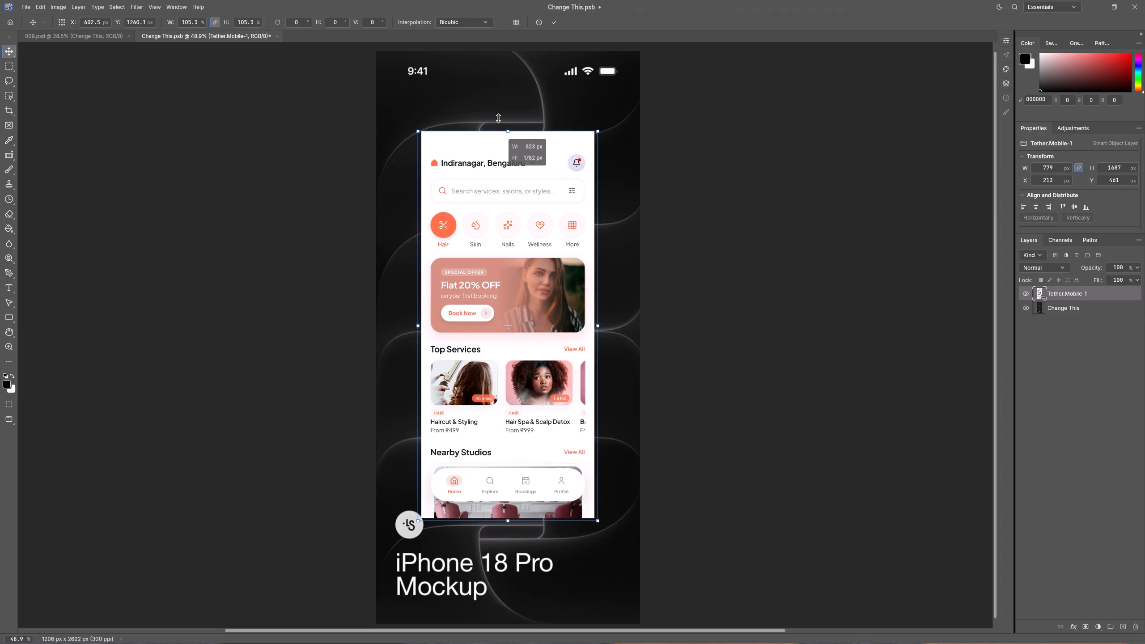
left_click_drag(498, 118, 492, 52)
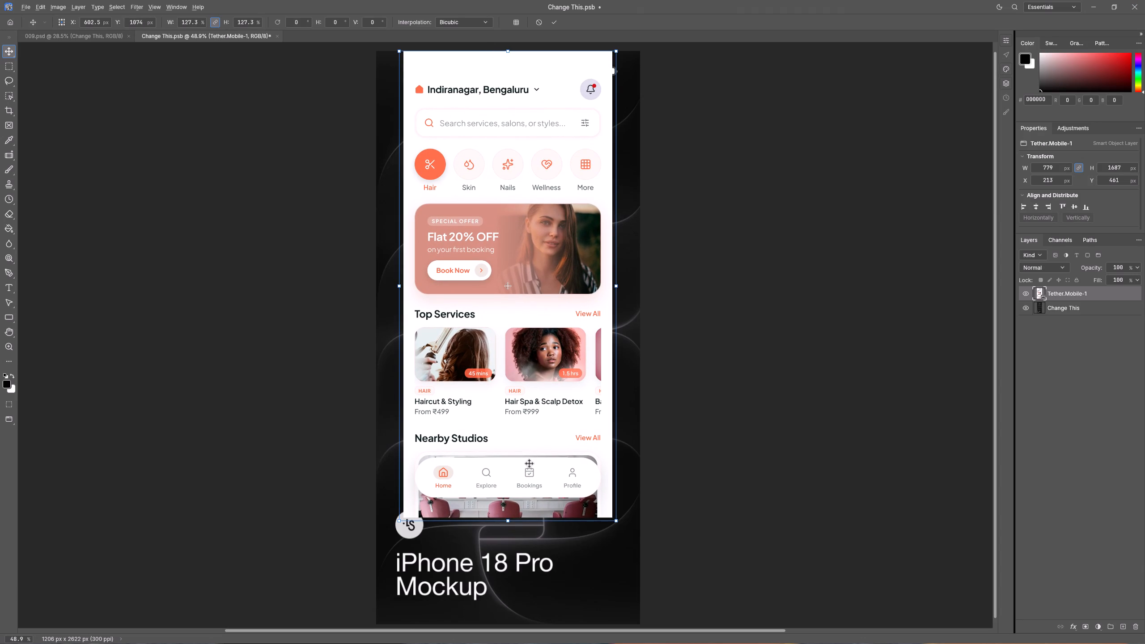
left_click_drag(509, 523, 513, 620)
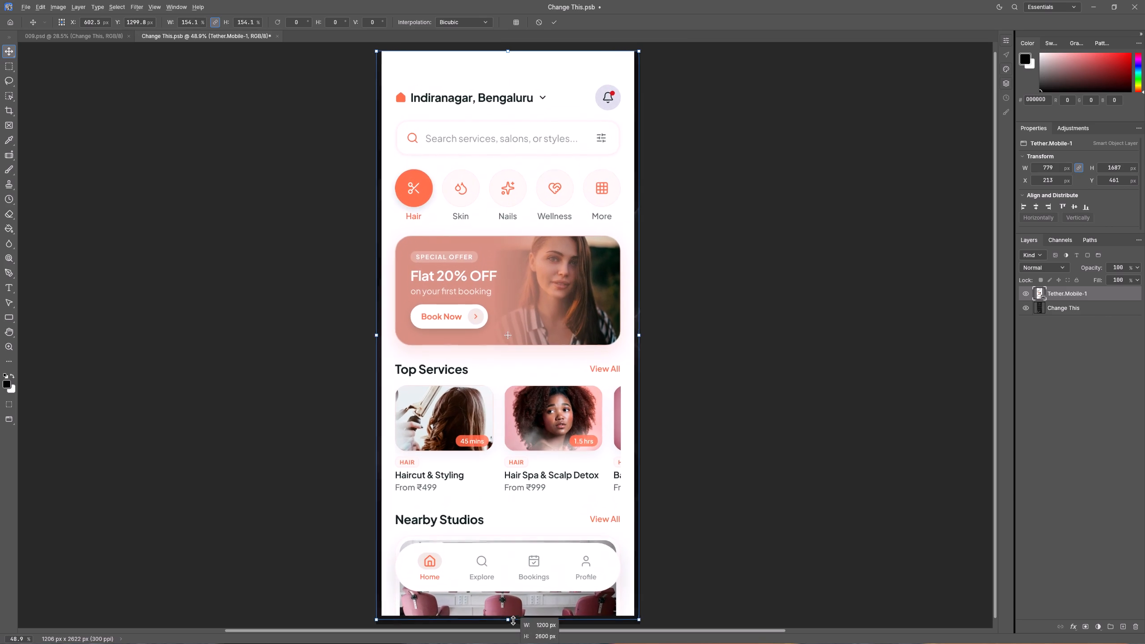
left_click_drag(513, 620, 517, 619)
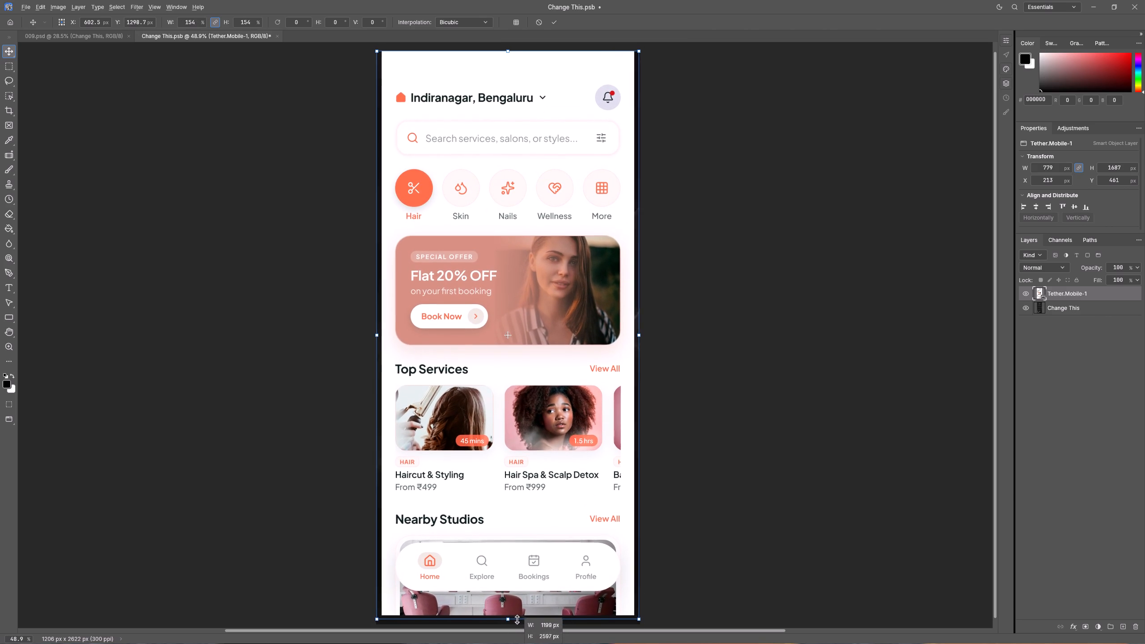
left_click_drag(517, 619, 516, 622)
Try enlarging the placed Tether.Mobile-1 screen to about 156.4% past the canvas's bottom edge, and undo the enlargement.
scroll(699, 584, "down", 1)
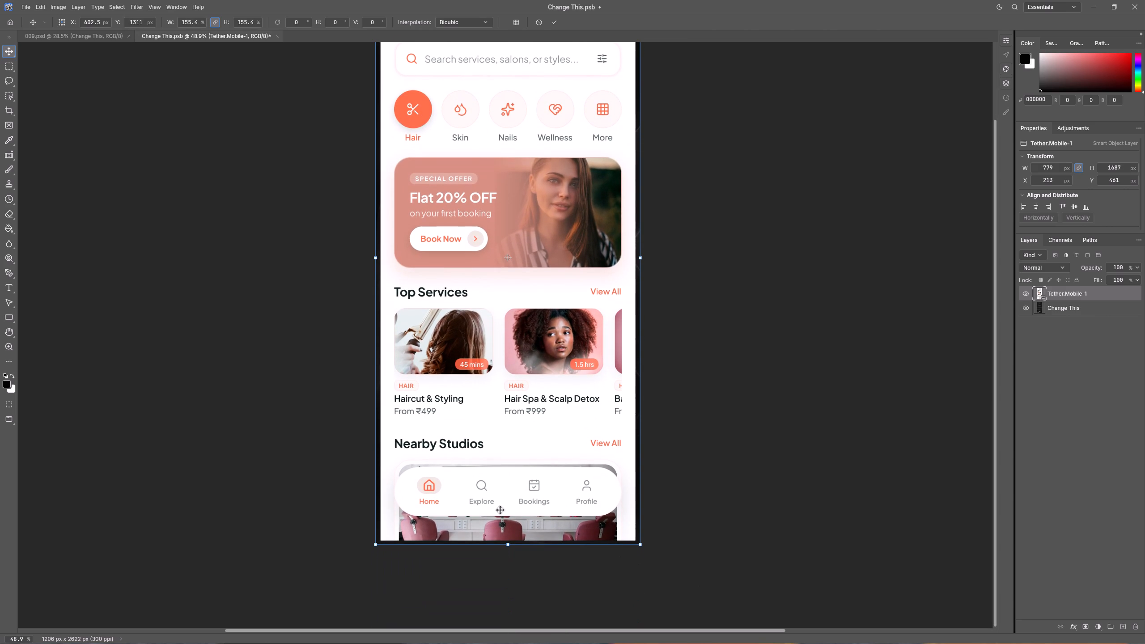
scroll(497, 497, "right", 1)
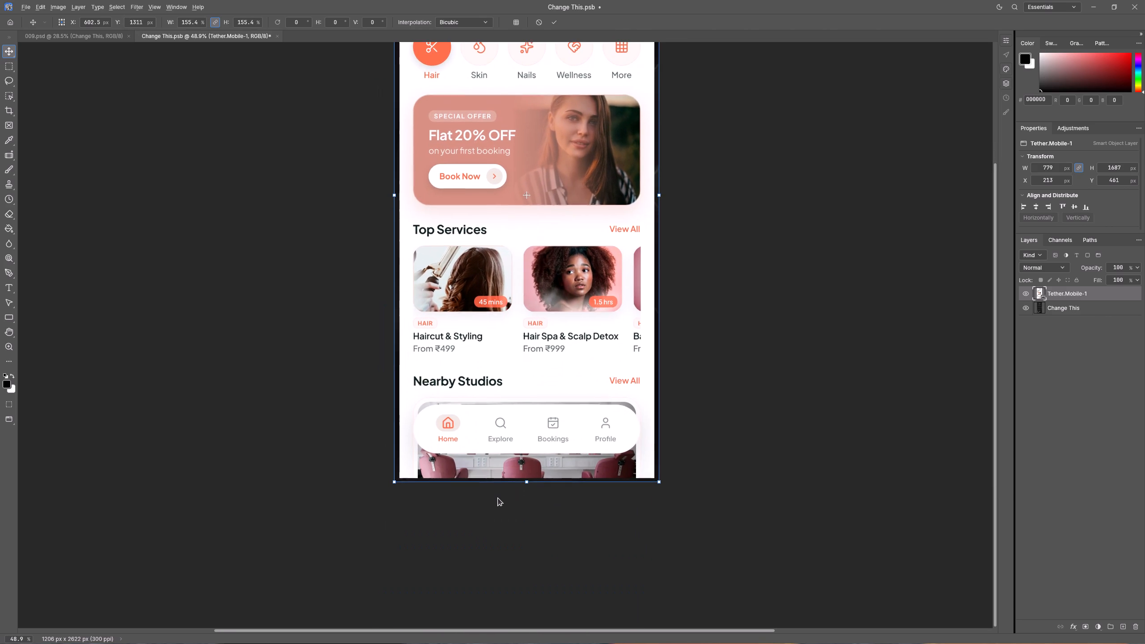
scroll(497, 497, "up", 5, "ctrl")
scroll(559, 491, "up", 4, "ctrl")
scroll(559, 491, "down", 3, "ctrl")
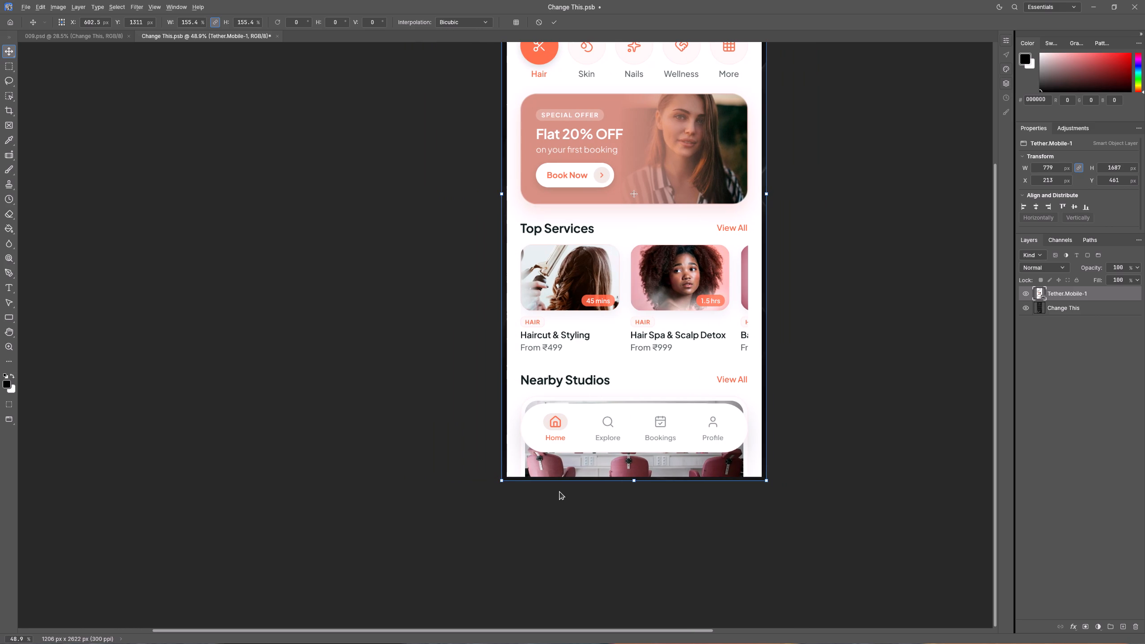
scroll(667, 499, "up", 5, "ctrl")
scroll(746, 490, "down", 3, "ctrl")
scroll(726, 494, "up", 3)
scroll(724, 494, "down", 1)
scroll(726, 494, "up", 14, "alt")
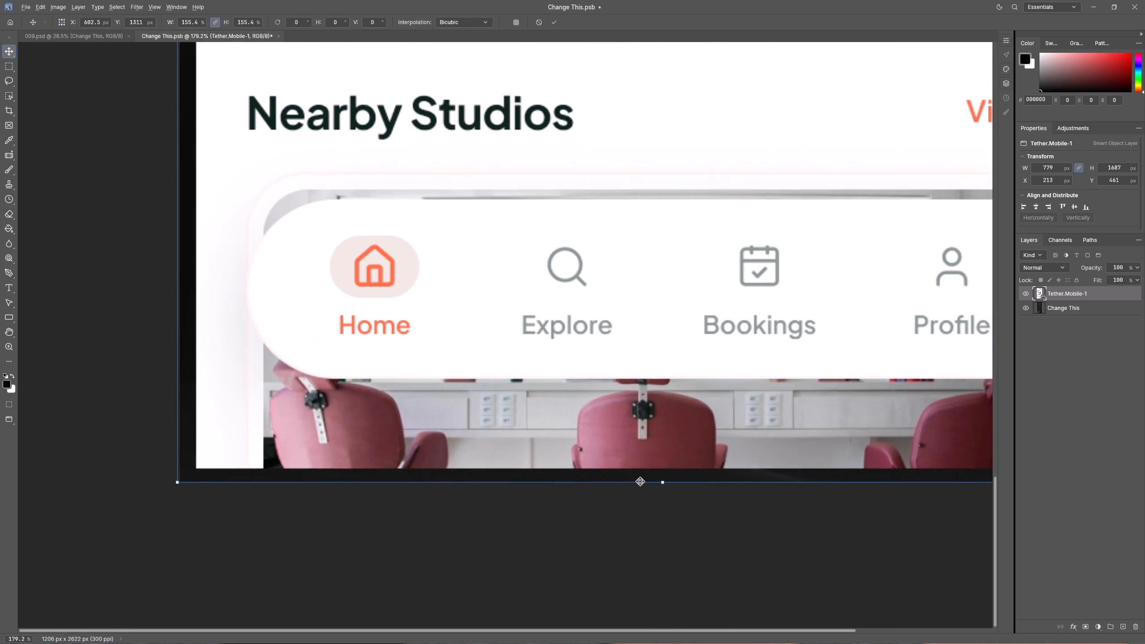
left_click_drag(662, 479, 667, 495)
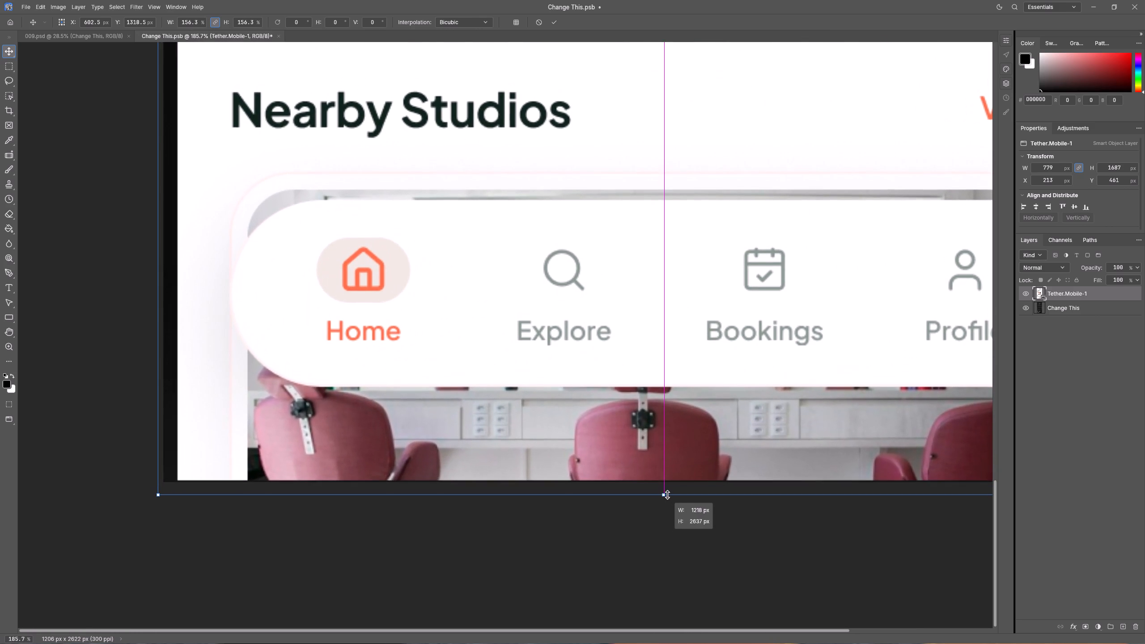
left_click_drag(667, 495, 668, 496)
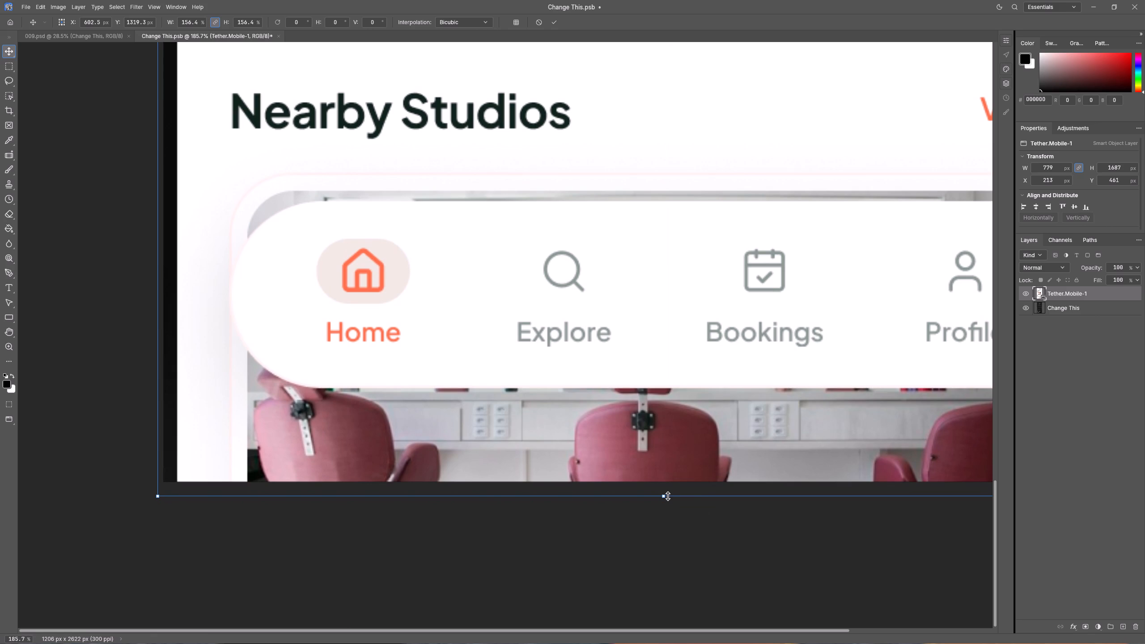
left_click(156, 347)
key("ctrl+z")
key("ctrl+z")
Confirm the placement of Tether.Mobile-1 in Change This.psb.
key("alt+Tab")
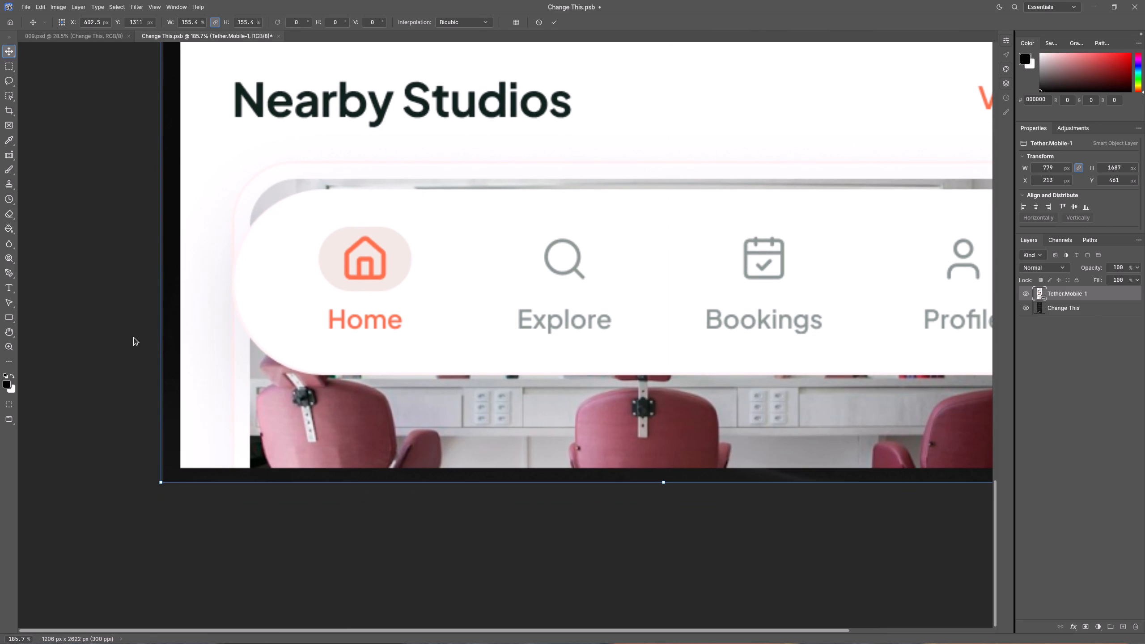
key("alt+Tab")
left_click(47, 453)
key("alt+Tab")
key("alt+Tab")
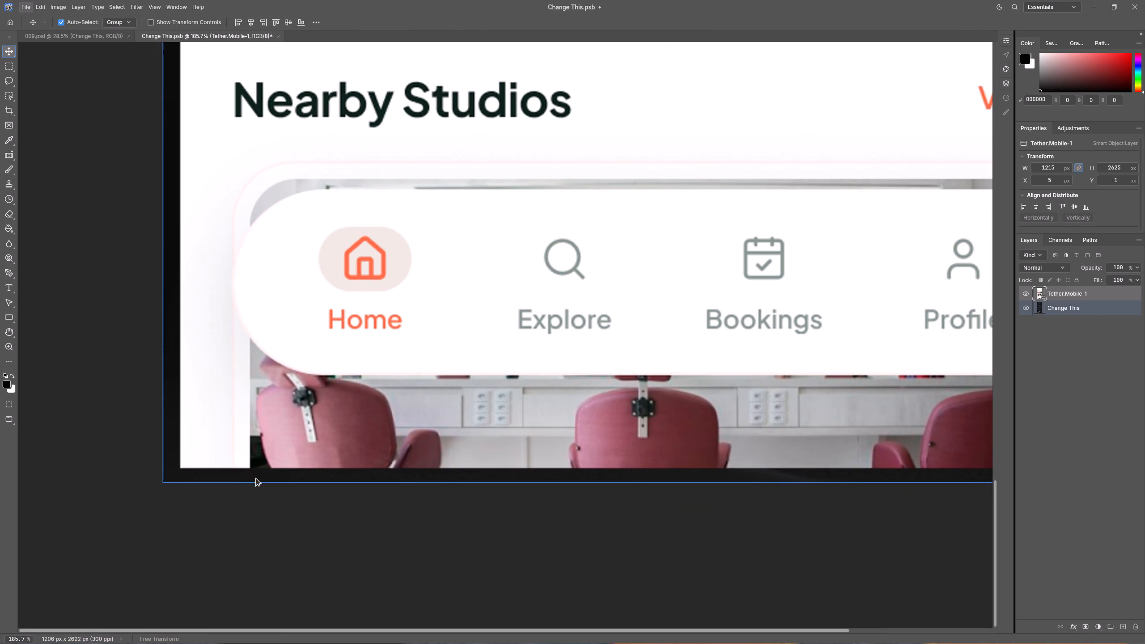
Switch to the TEST file in Figma and examine the home screen frame's edges, bottom navigation bar and nested containers.
key("alt+Tab")
left_click(241, 542)
left_click_drag(241, 542, 264, 553)
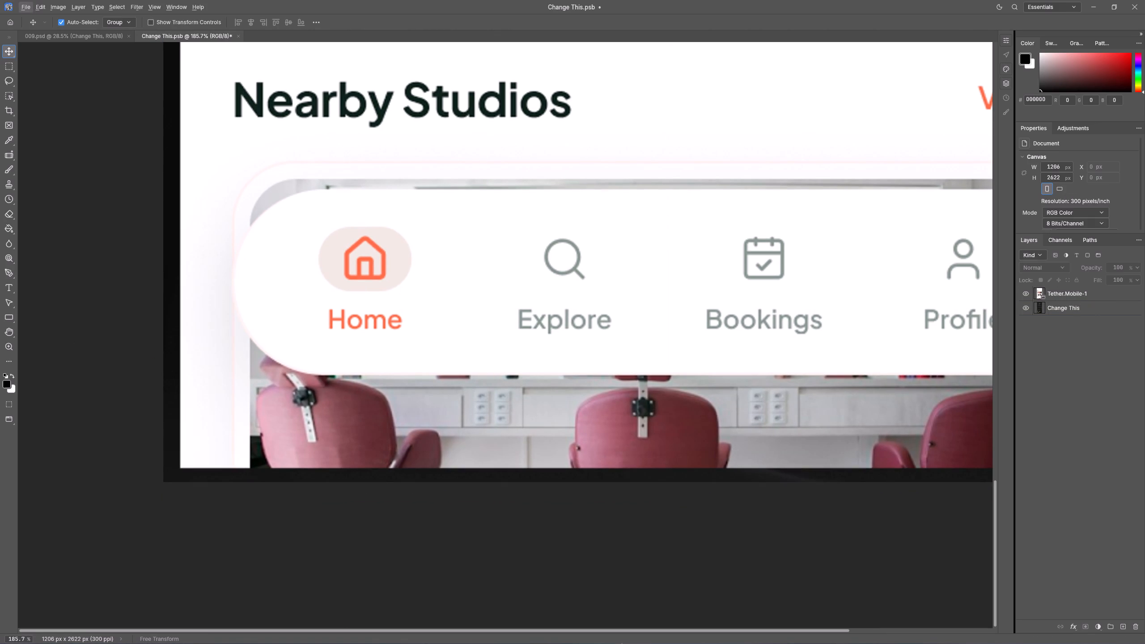
left_click(1089, 0)
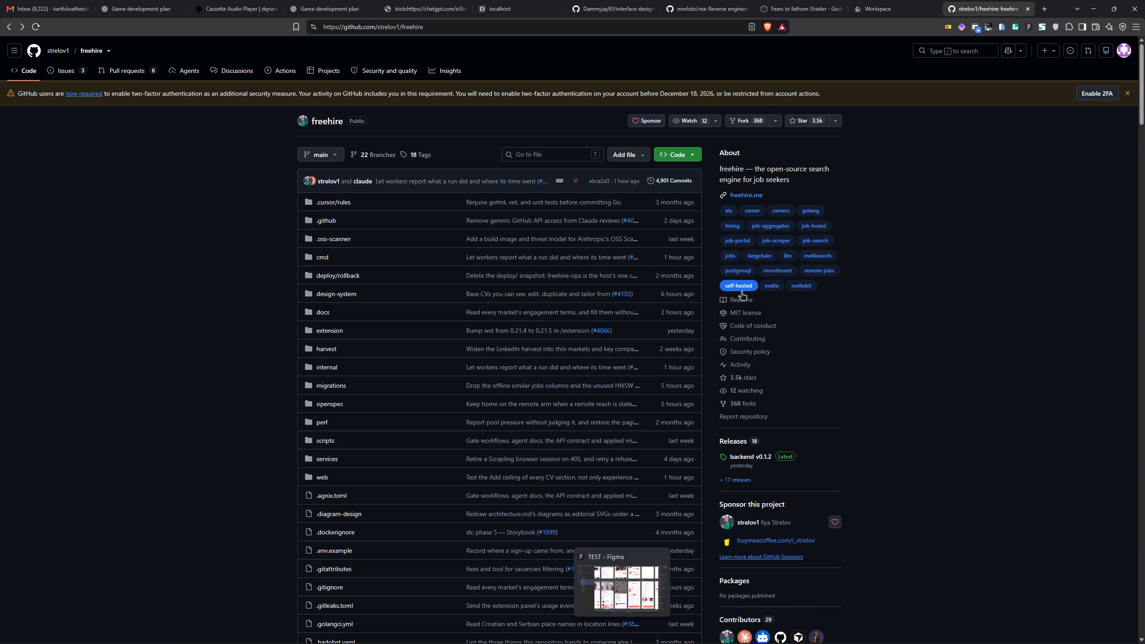
left_click(1097, 0)
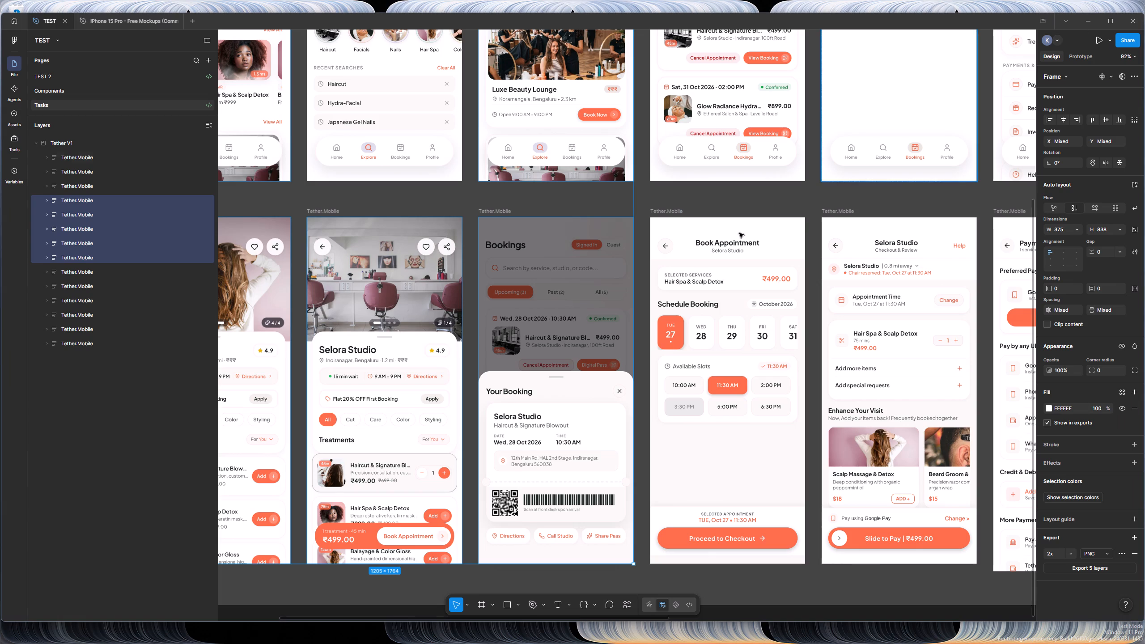
scroll(634, 303, "down", 8)
middle_click_drag(400, 203, 498, 356, "ctrl")
scroll(508, 312, "up", 6, "ctrl")
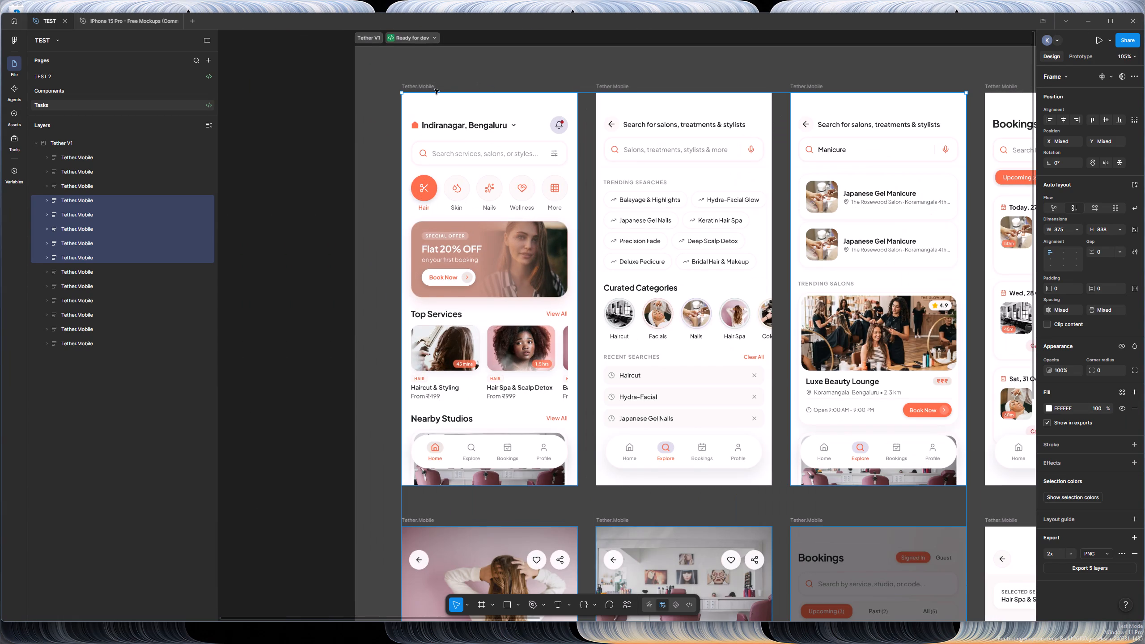
left_click(419, 86)
scroll(387, 435, "up", 7, "ctrl")
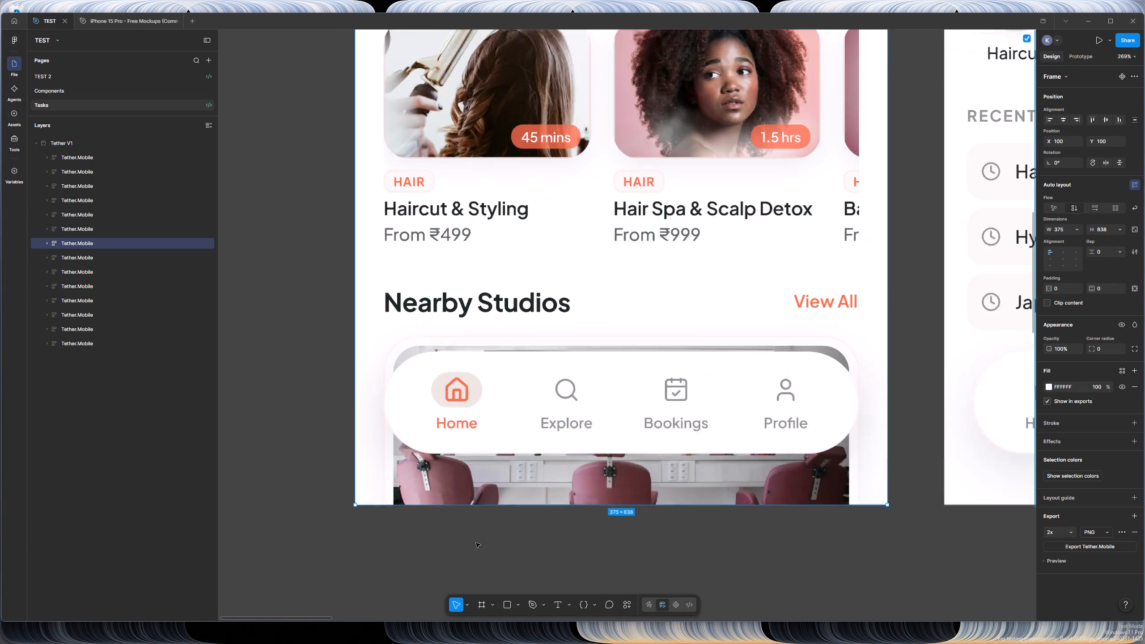
scroll(476, 543, "up", 5, "ctrl")
scroll(1020, 453, "up", 7, "ctrl")
scroll(962, 479, "down", 7, "ctrl")
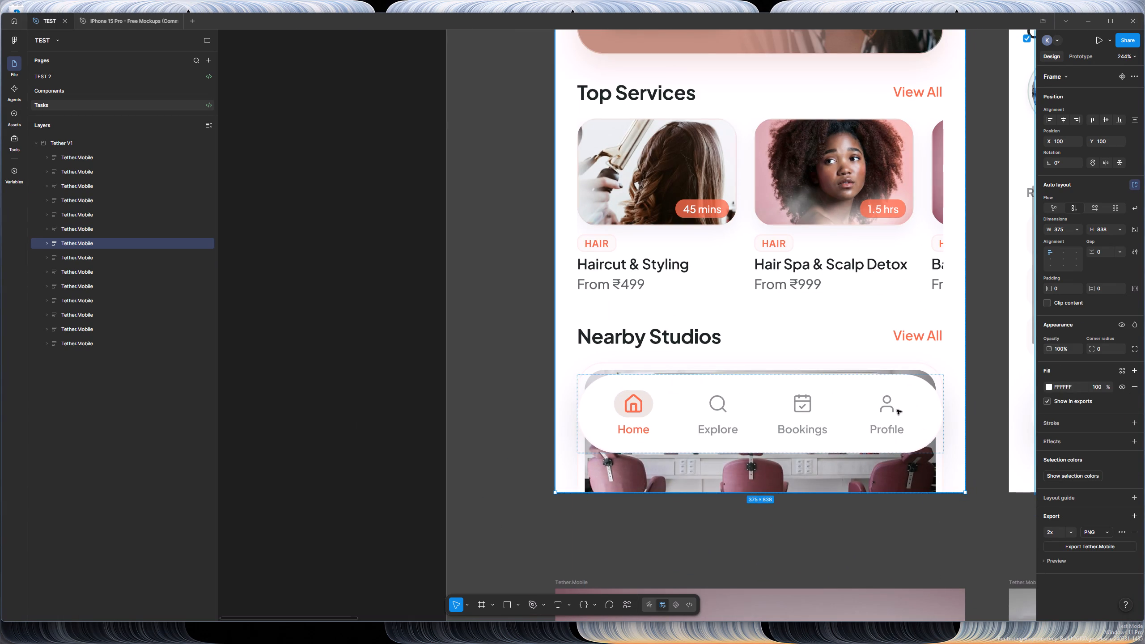
double_click(891, 407)
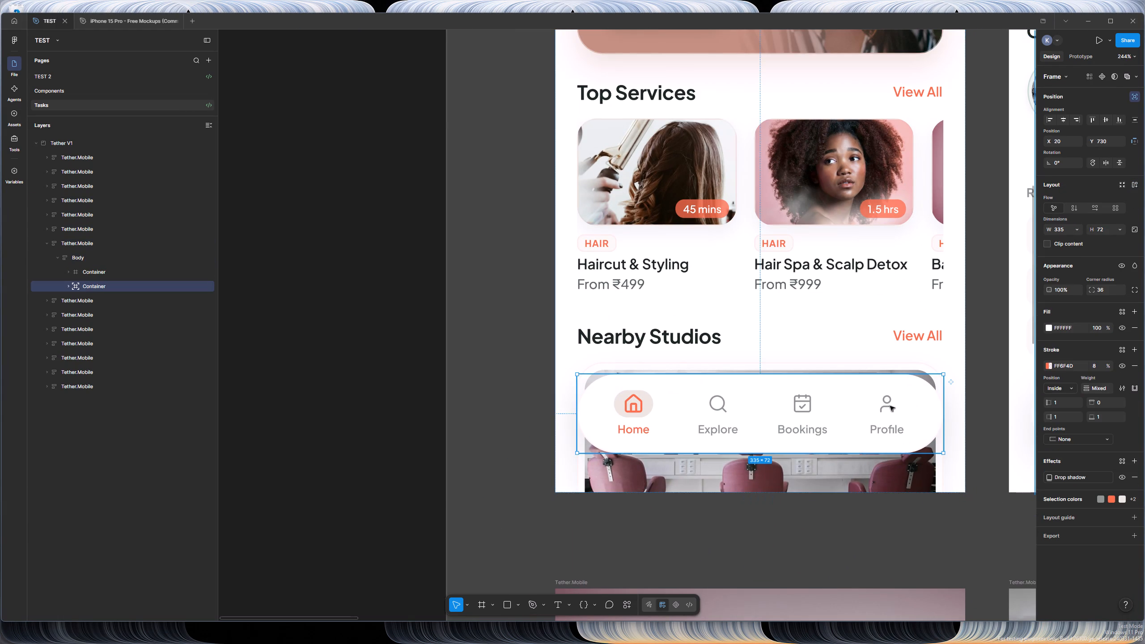
left_click(912, 476)
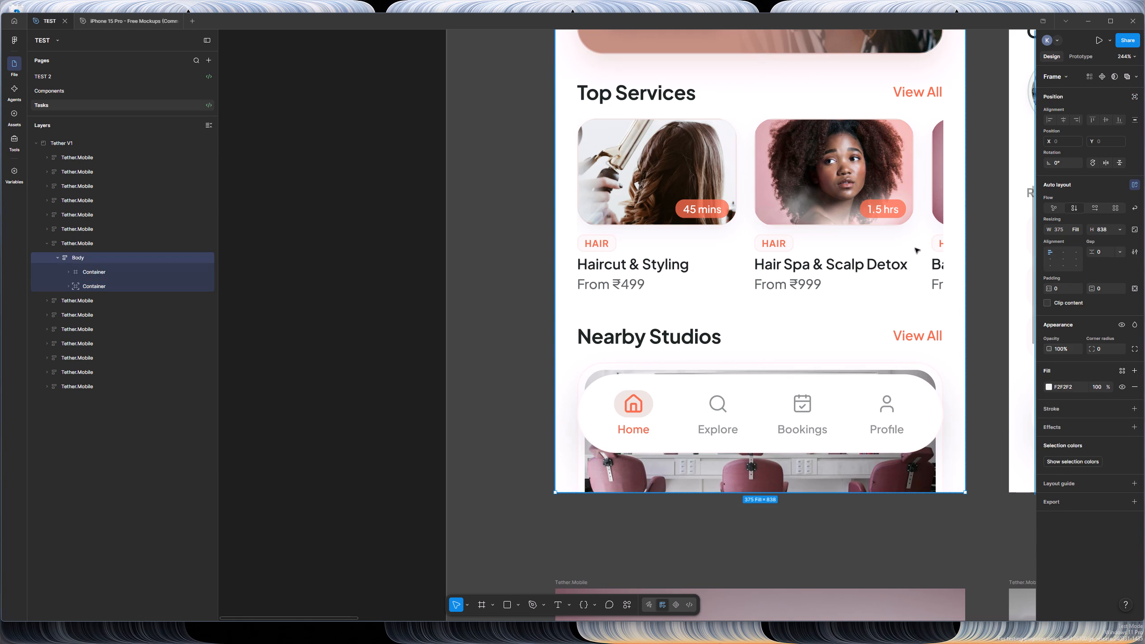
triple_click(915, 246)
triple_click(917, 244)
left_click(918, 243)
triple_click(918, 243)
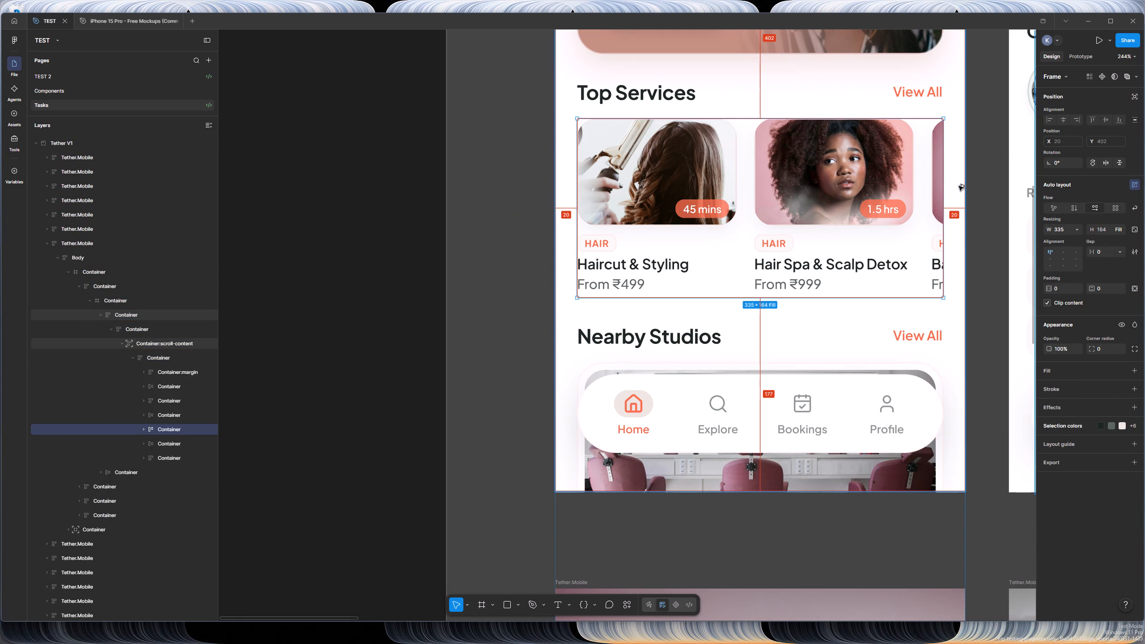
Back in Change This.psb, enlarge the Tether.Mobile-1 layer proportionally to about 100.7%, extending past the canvas's bottom edge.
key("alt+Tab")
key("alt+Tab")
key("alt+Tab")
key("alt+Tab")
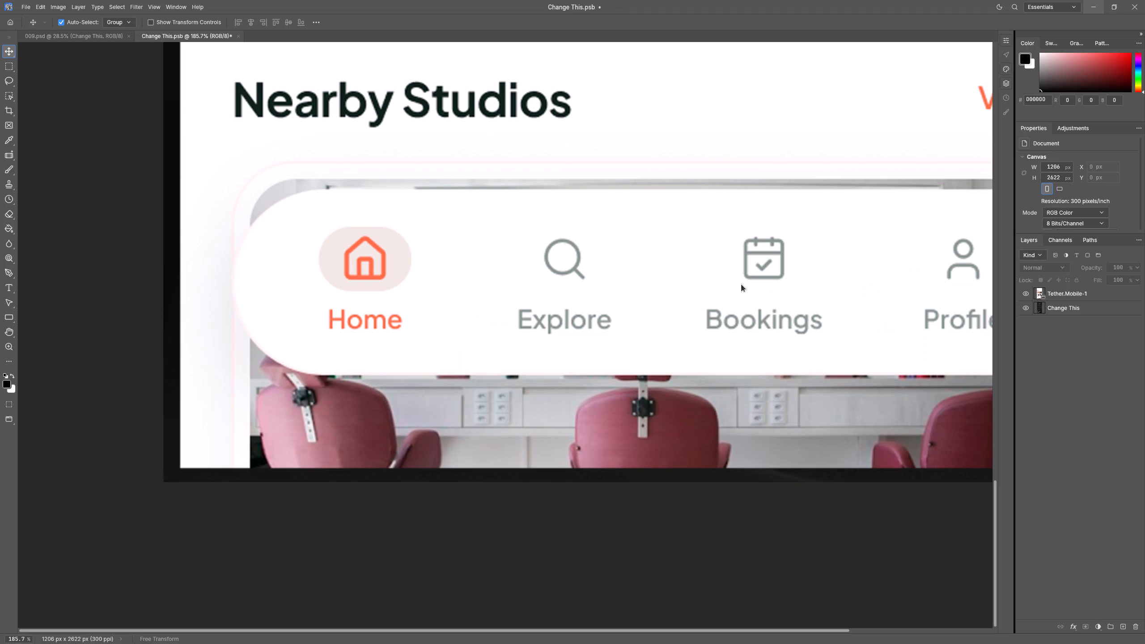
scroll(619, 344, "down", 5, "ctrl")
left_click(622, 391)
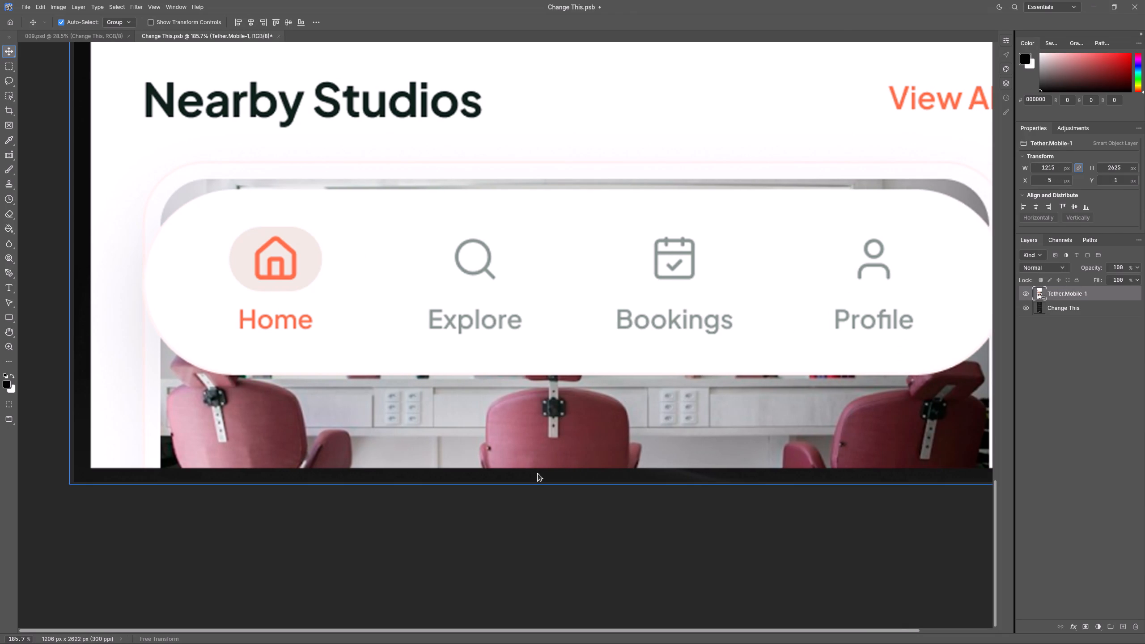
left_click(543, 470)
left_click(529, 414)
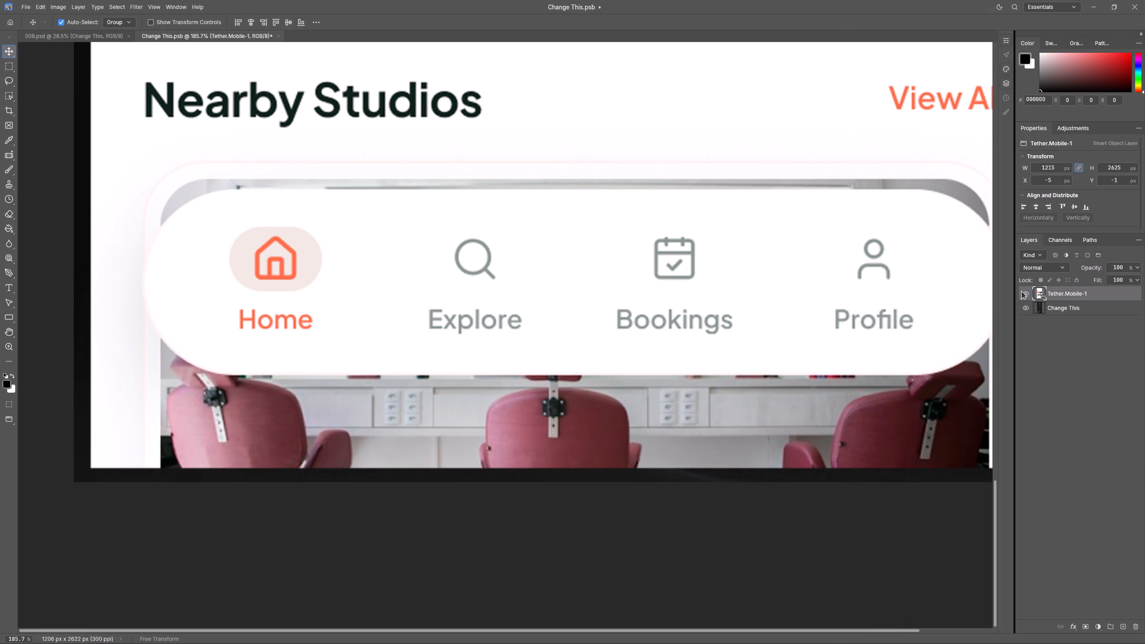
left_click(1036, 293)
left_click(1043, 315)
left_click(1040, 287)
key("ctrl+t")
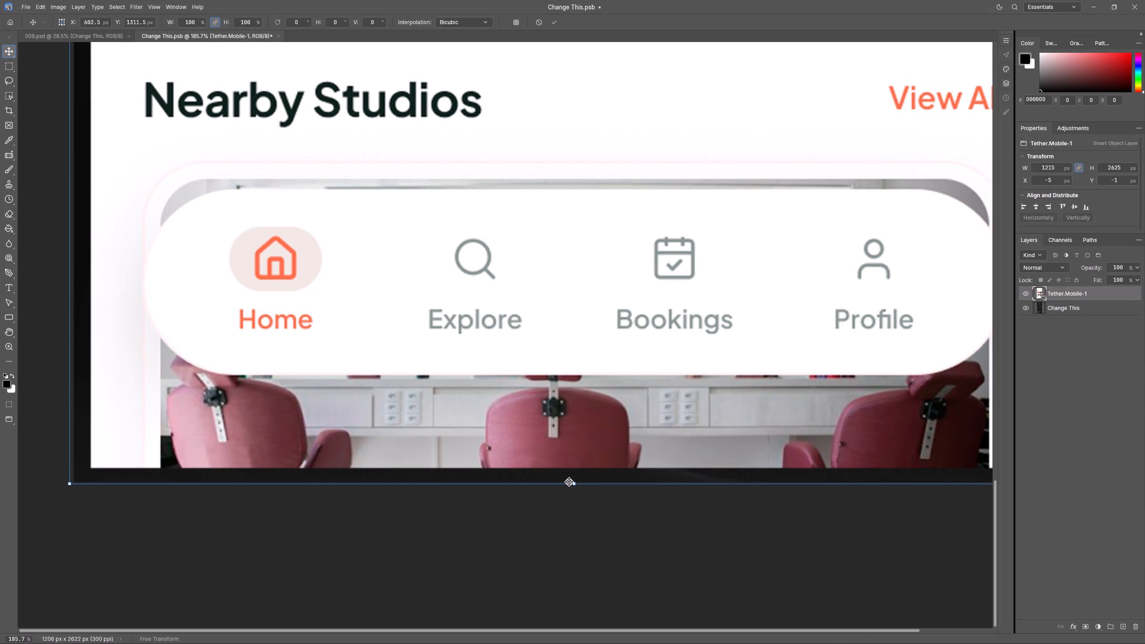
left_click_drag(572, 483, 577, 498)
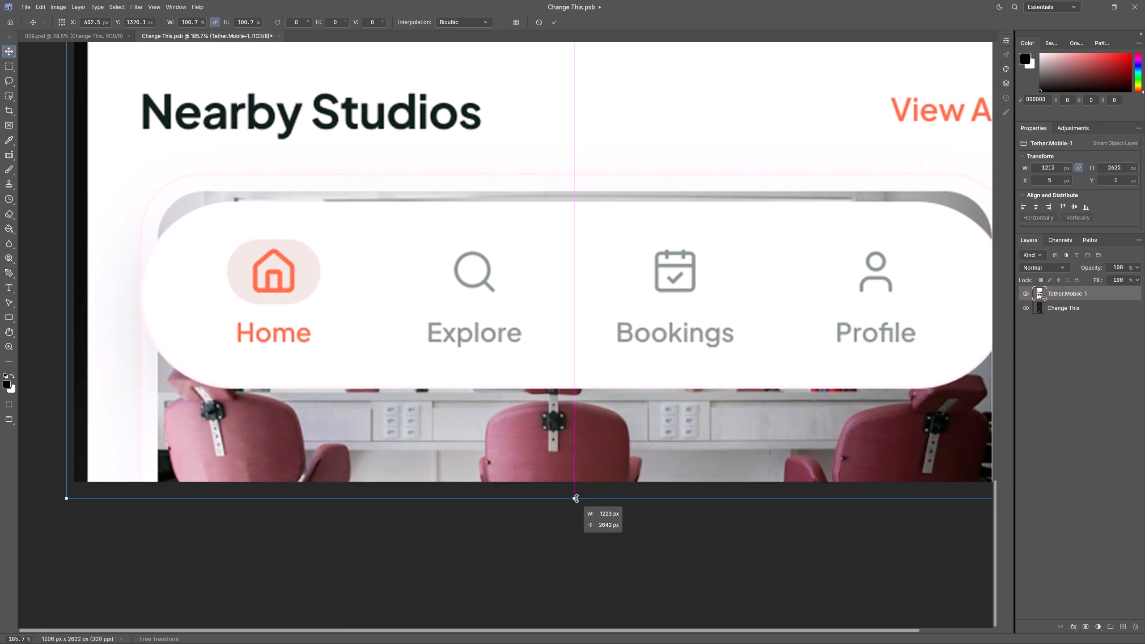
left_click_drag(577, 498, 577, 500)
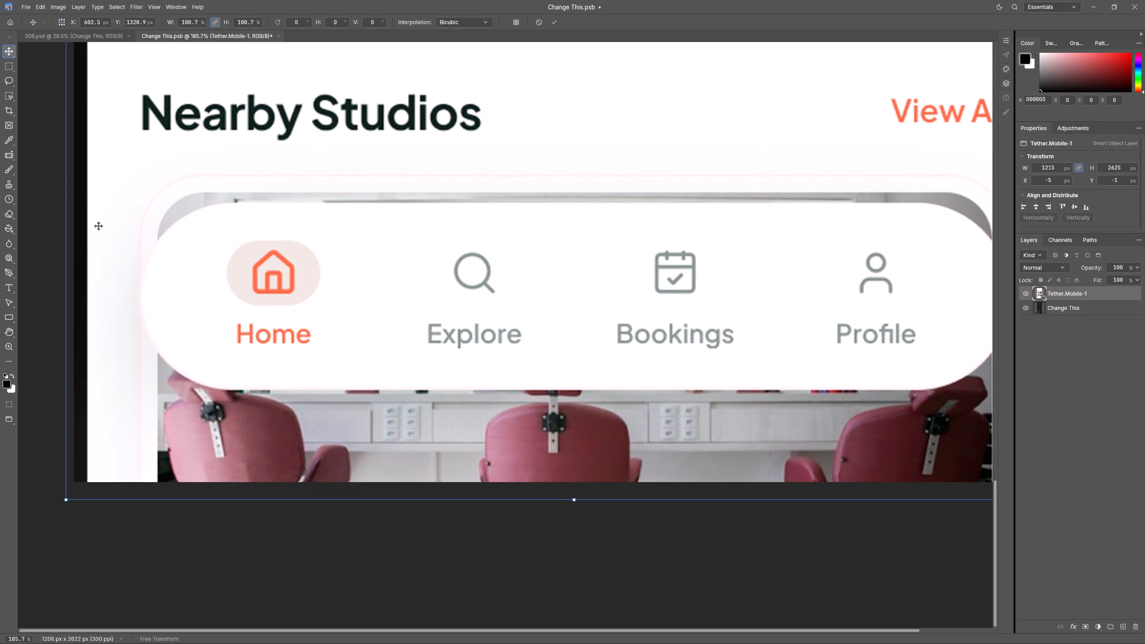
middle_click_drag(66, 264, 242, 430)
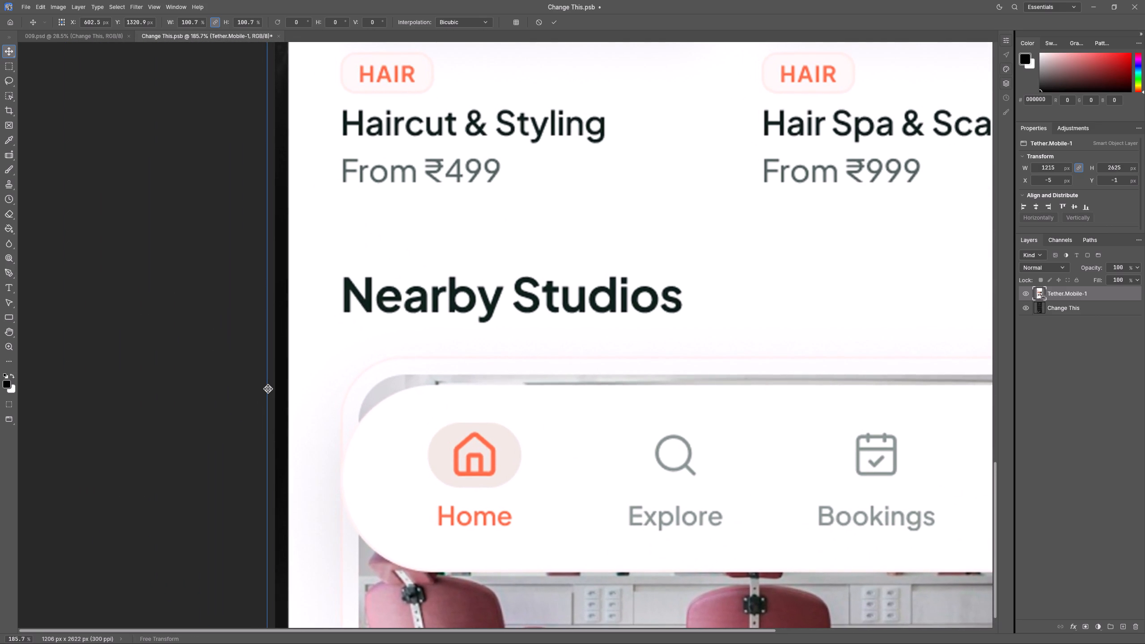
double_click(268, 389)
Open the contents of the Tether.Mobile-1 smart object layer for editing.
left_click(1032, 292)
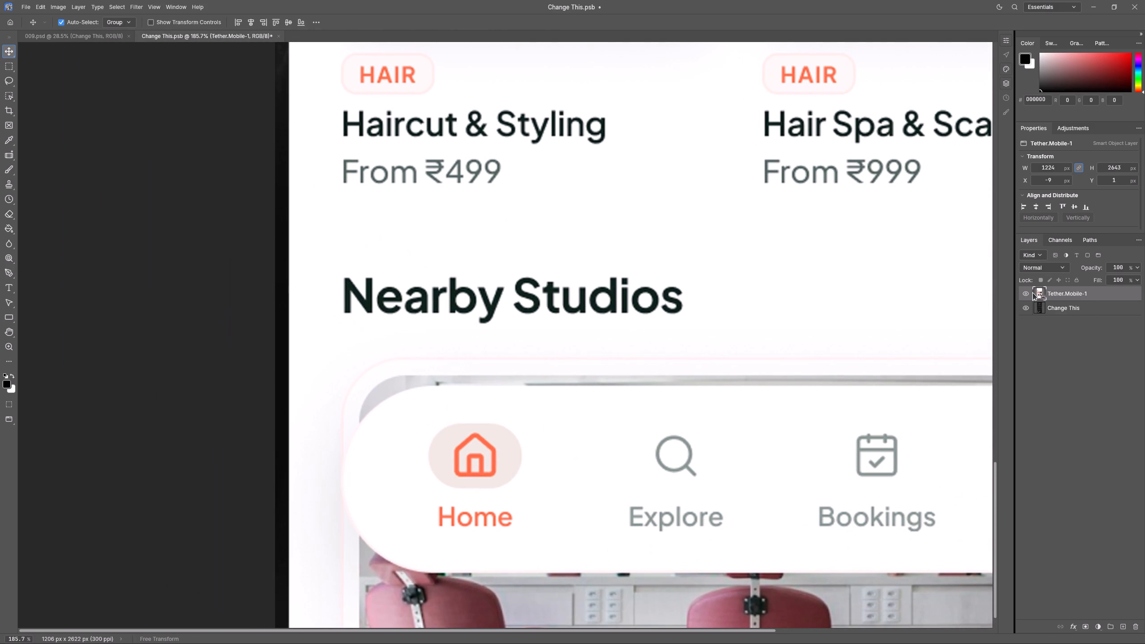
double_click(1040, 295)
key("ctrl+z")
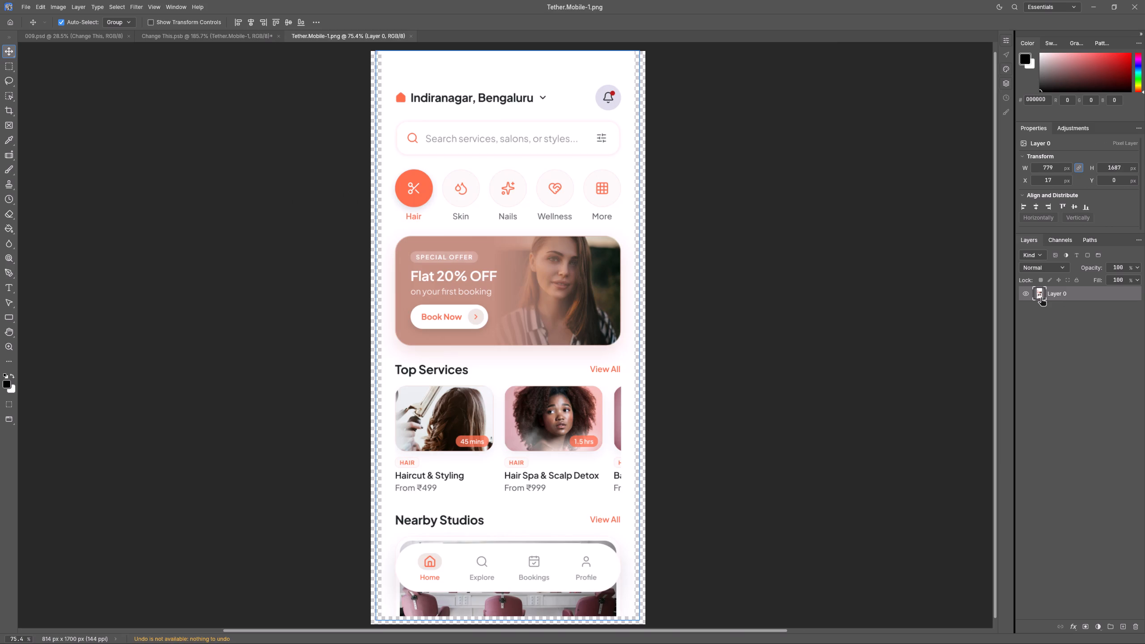
key("ctrl+z")
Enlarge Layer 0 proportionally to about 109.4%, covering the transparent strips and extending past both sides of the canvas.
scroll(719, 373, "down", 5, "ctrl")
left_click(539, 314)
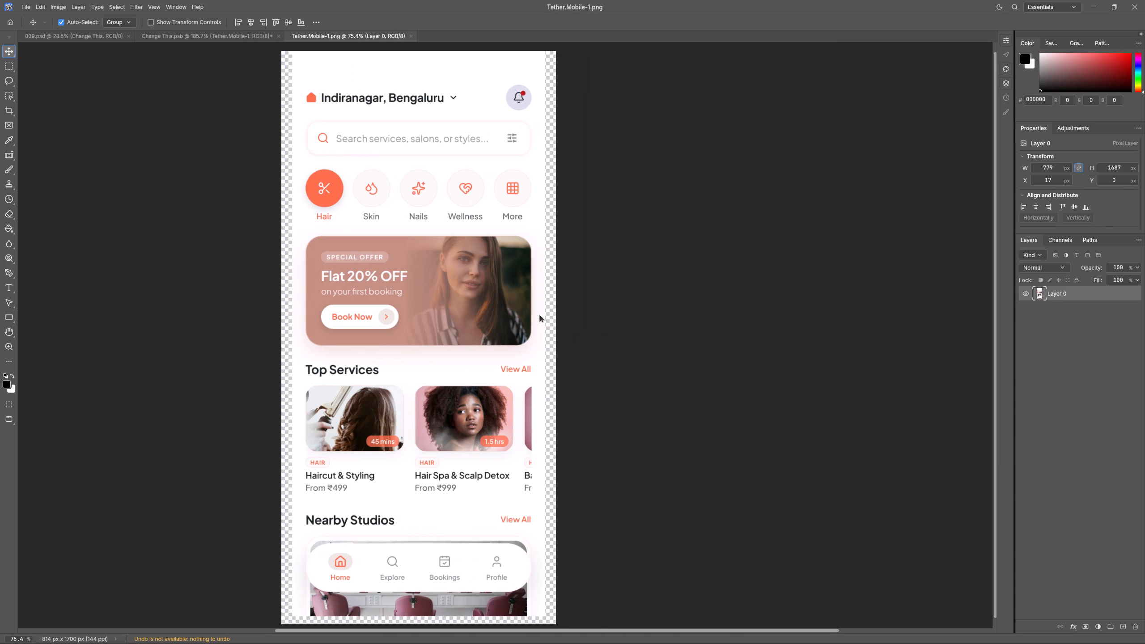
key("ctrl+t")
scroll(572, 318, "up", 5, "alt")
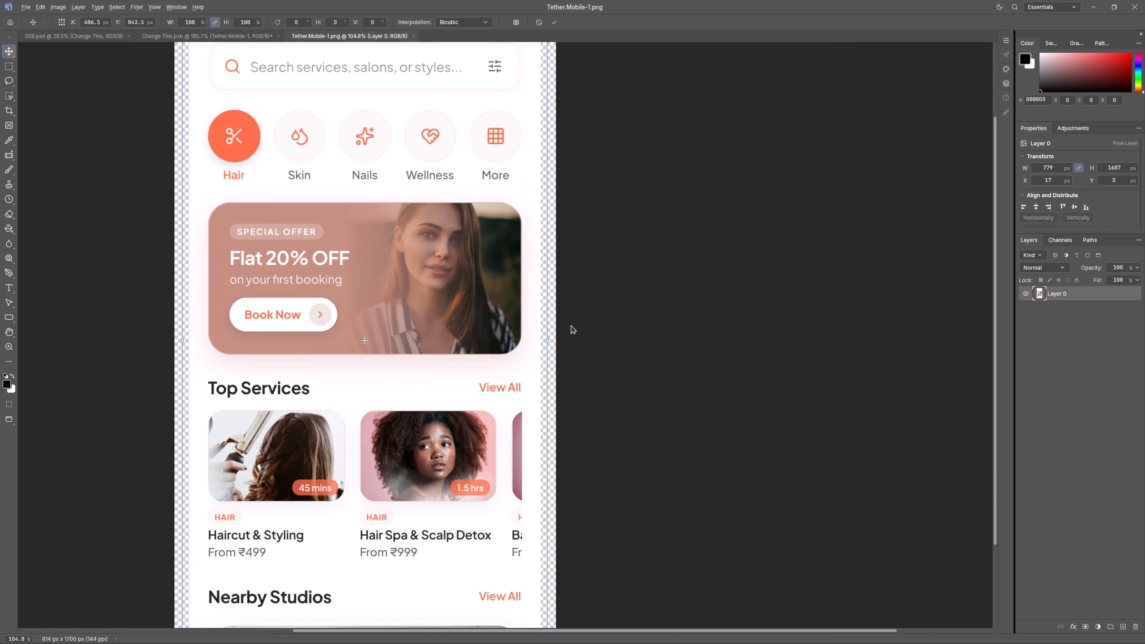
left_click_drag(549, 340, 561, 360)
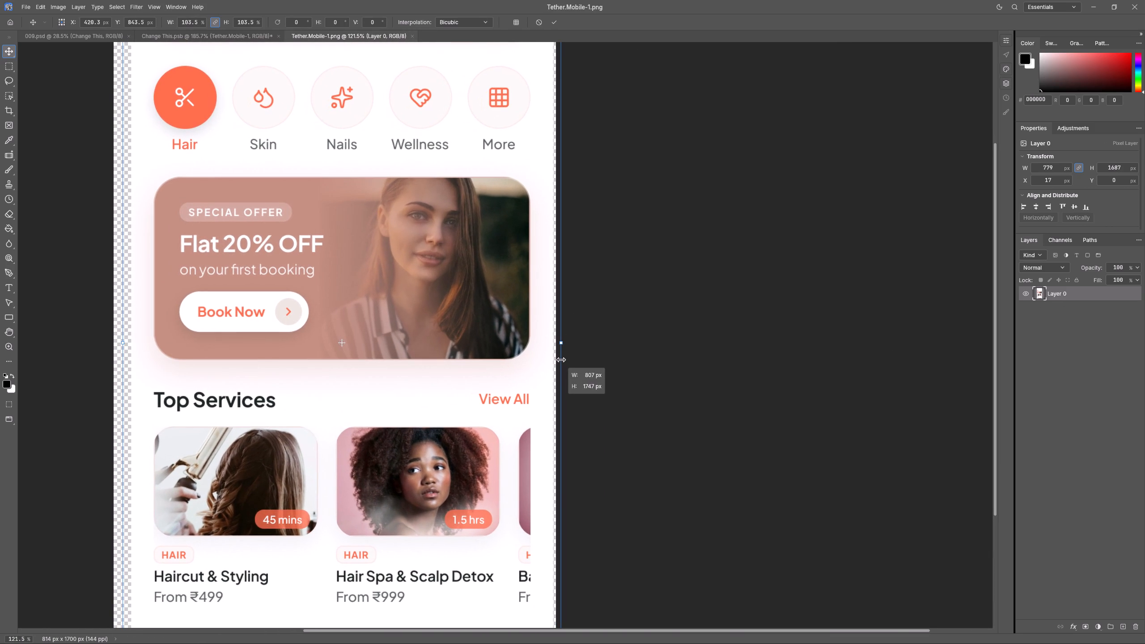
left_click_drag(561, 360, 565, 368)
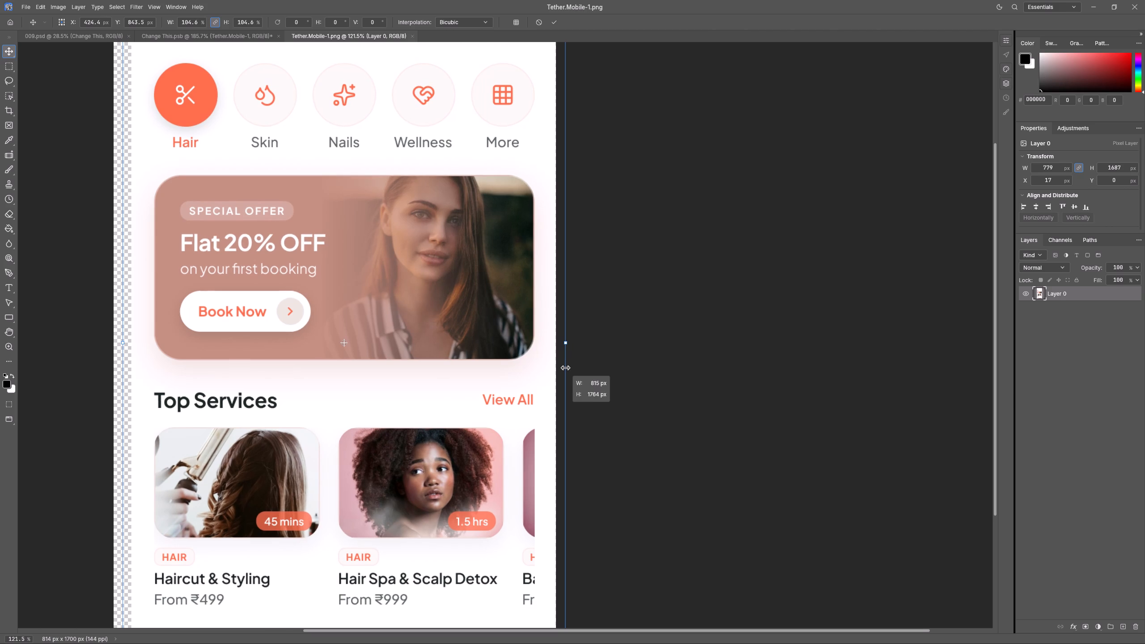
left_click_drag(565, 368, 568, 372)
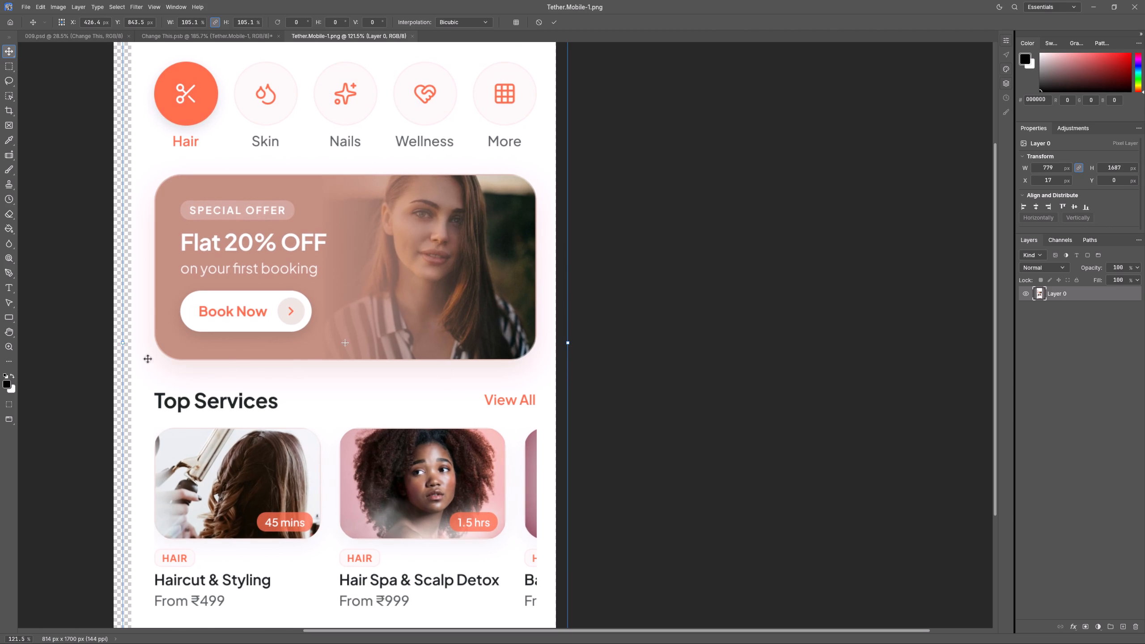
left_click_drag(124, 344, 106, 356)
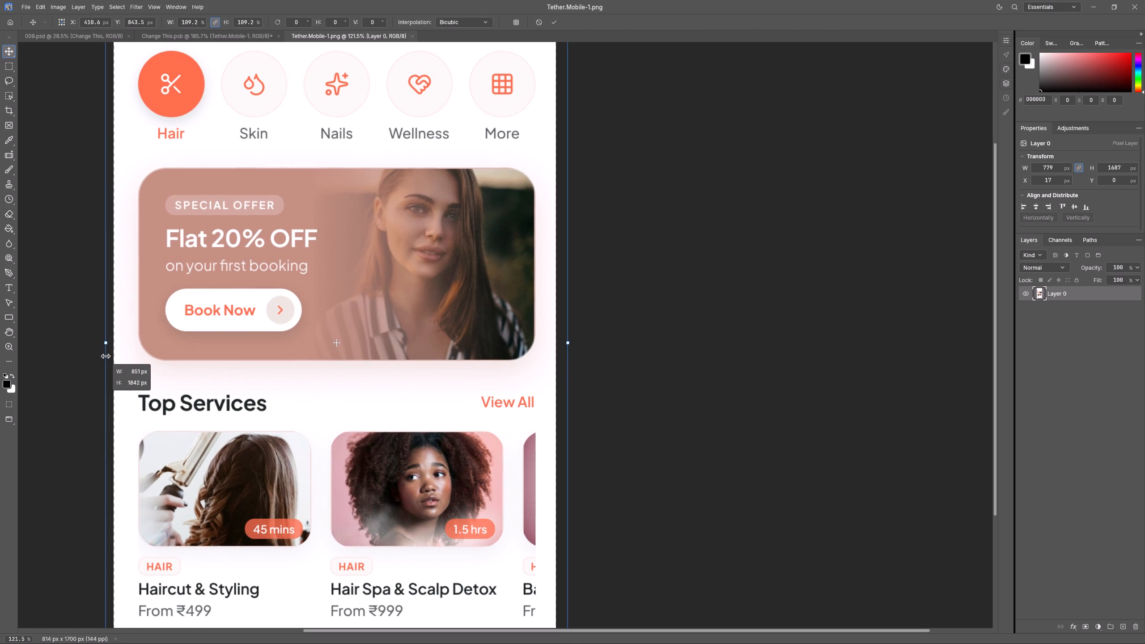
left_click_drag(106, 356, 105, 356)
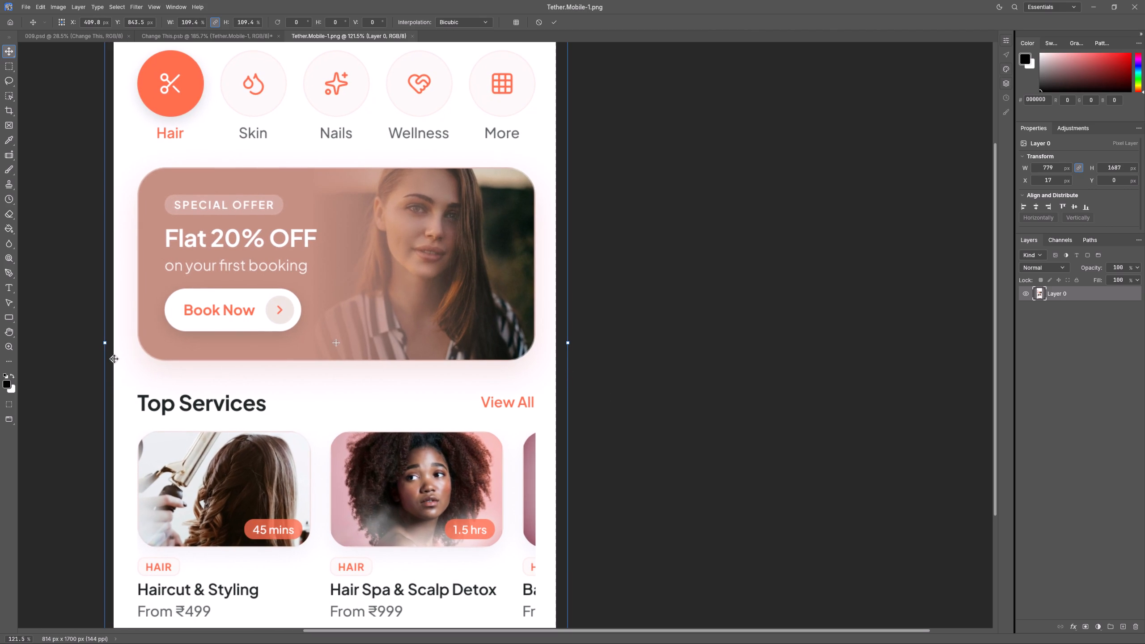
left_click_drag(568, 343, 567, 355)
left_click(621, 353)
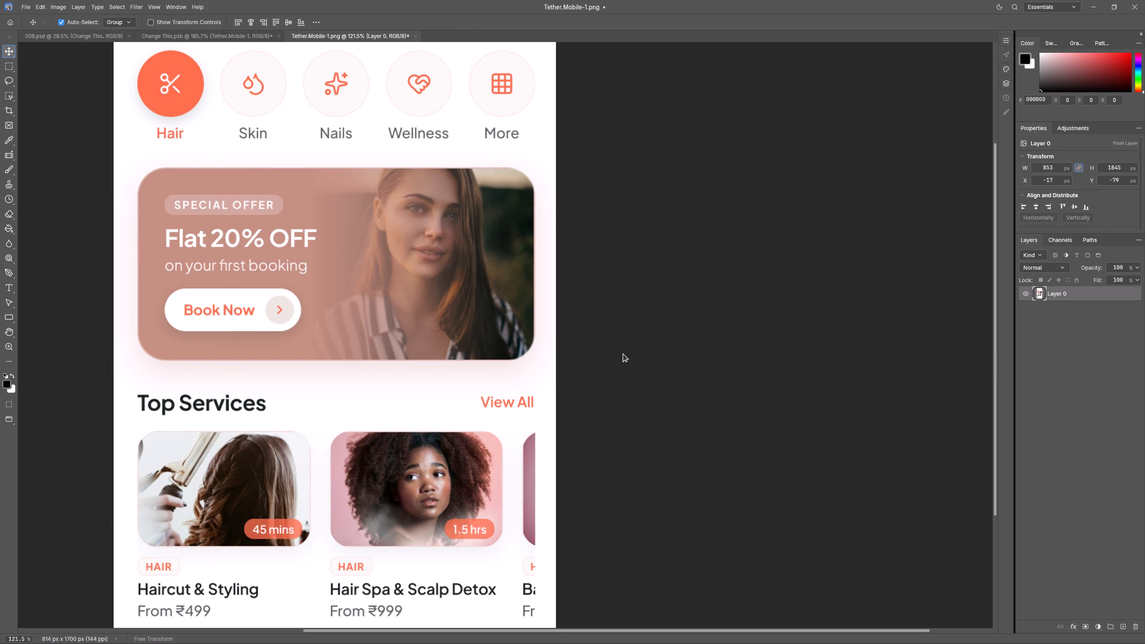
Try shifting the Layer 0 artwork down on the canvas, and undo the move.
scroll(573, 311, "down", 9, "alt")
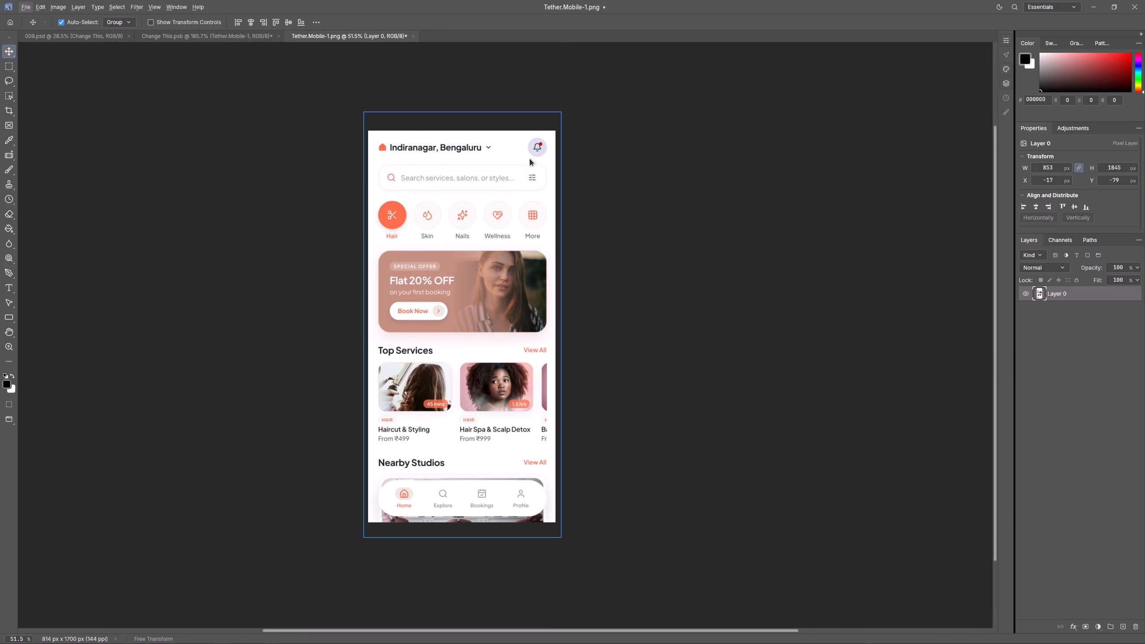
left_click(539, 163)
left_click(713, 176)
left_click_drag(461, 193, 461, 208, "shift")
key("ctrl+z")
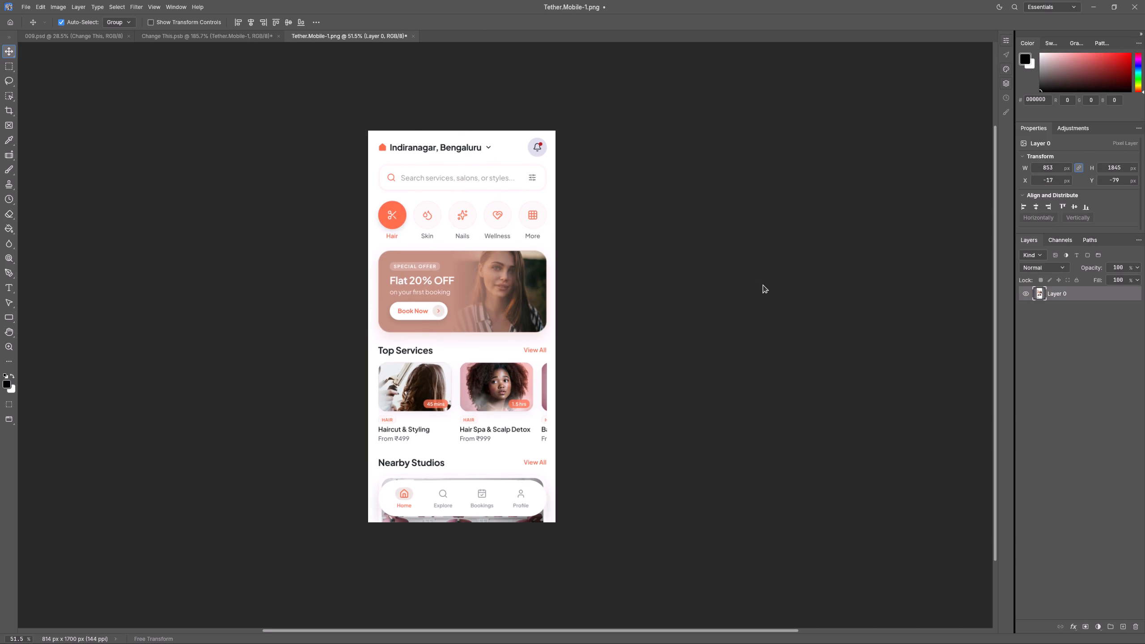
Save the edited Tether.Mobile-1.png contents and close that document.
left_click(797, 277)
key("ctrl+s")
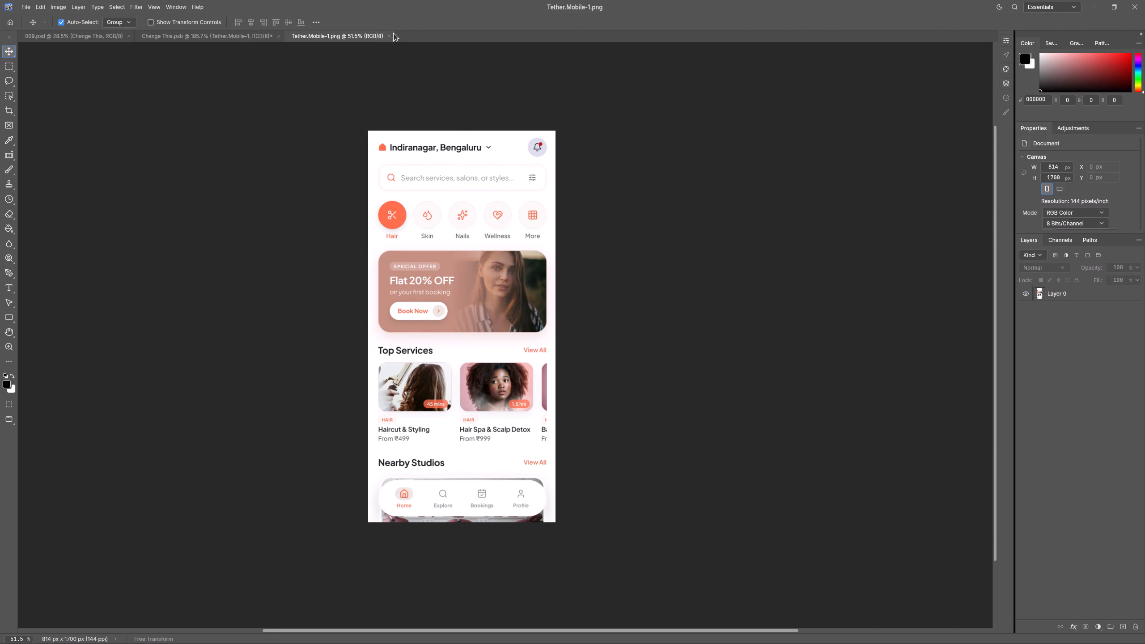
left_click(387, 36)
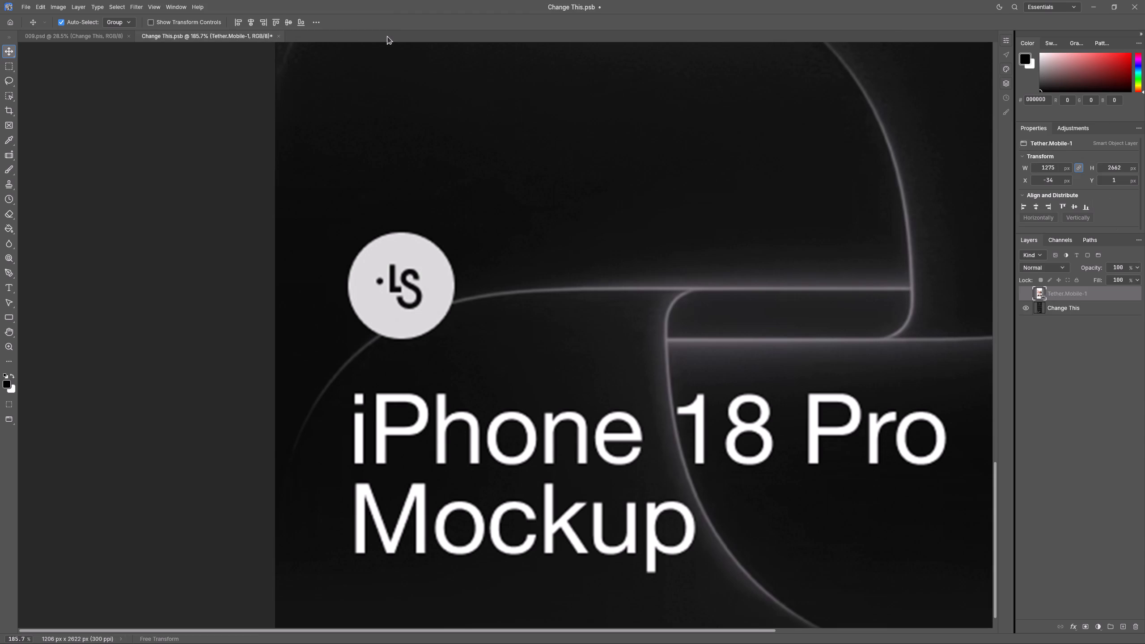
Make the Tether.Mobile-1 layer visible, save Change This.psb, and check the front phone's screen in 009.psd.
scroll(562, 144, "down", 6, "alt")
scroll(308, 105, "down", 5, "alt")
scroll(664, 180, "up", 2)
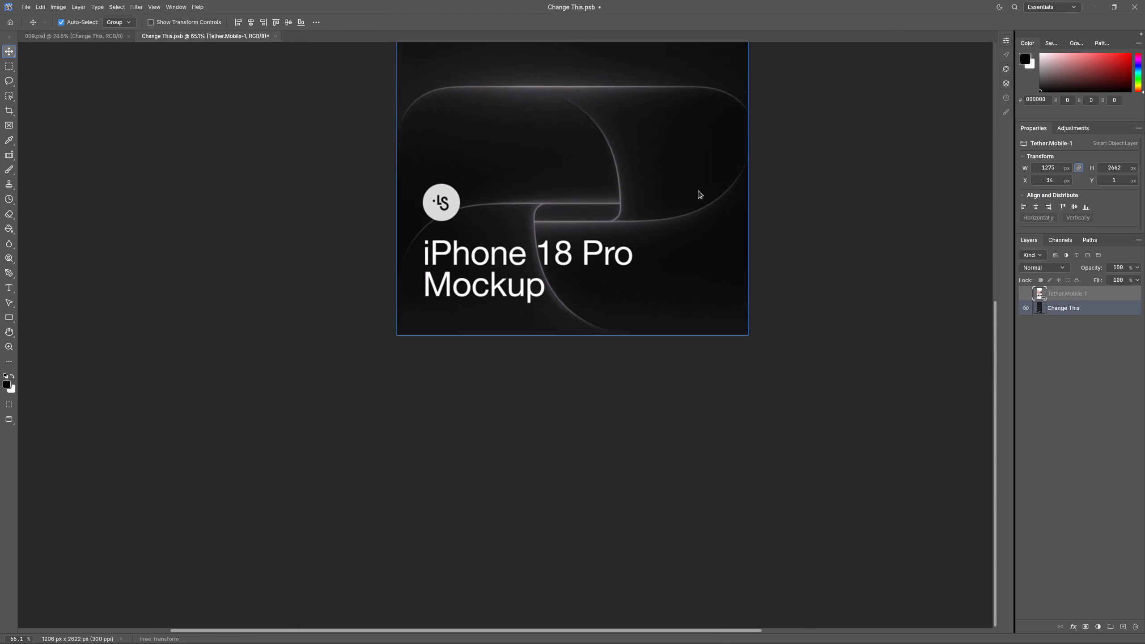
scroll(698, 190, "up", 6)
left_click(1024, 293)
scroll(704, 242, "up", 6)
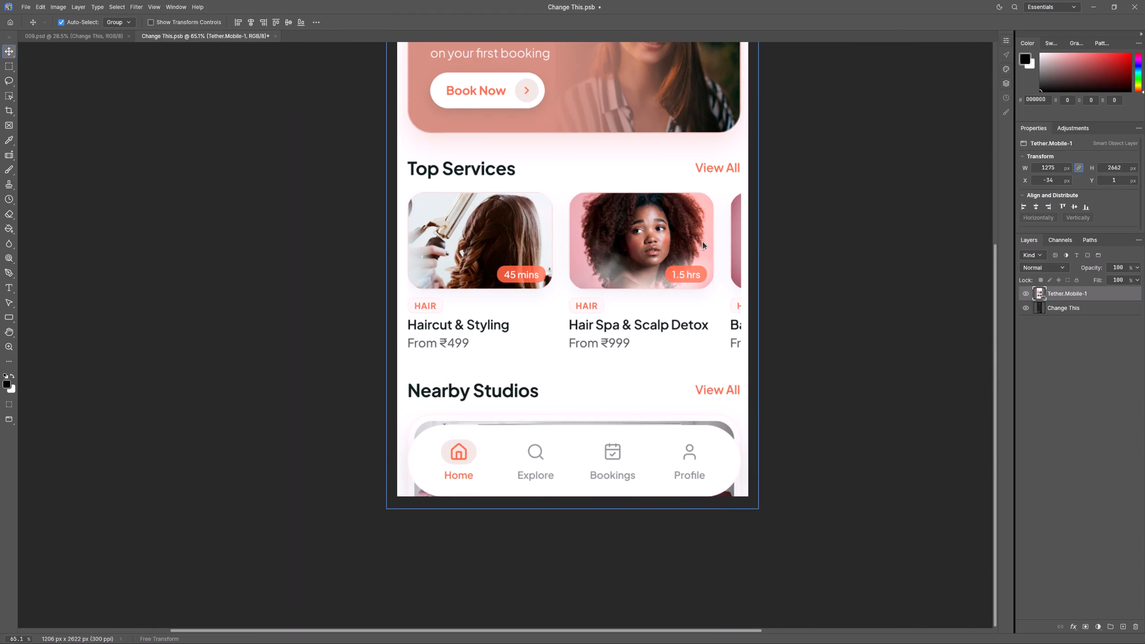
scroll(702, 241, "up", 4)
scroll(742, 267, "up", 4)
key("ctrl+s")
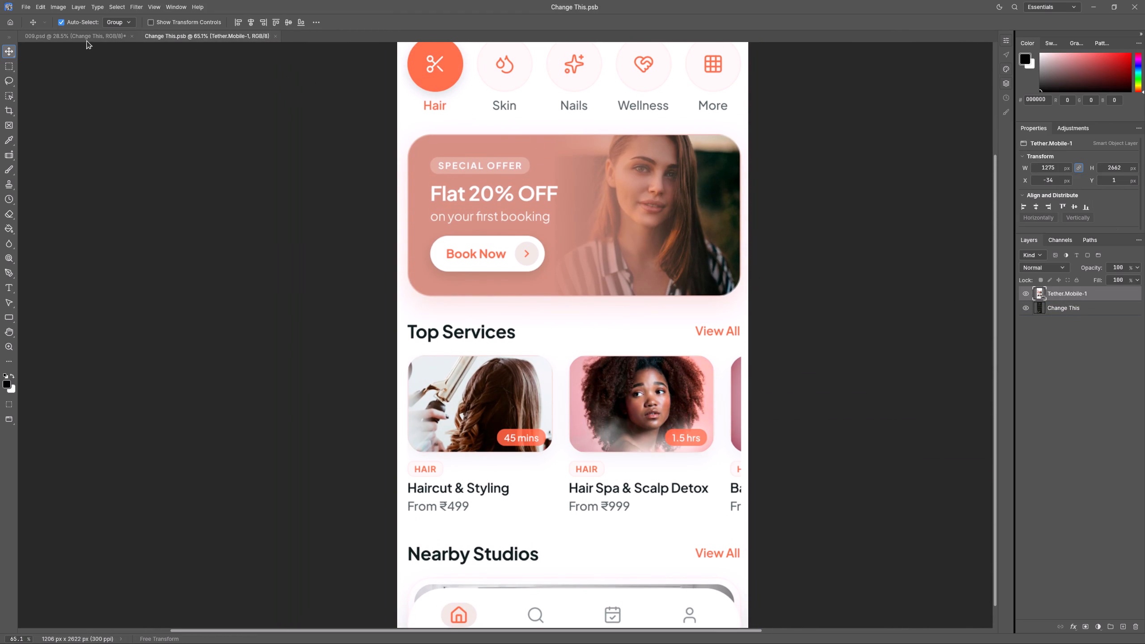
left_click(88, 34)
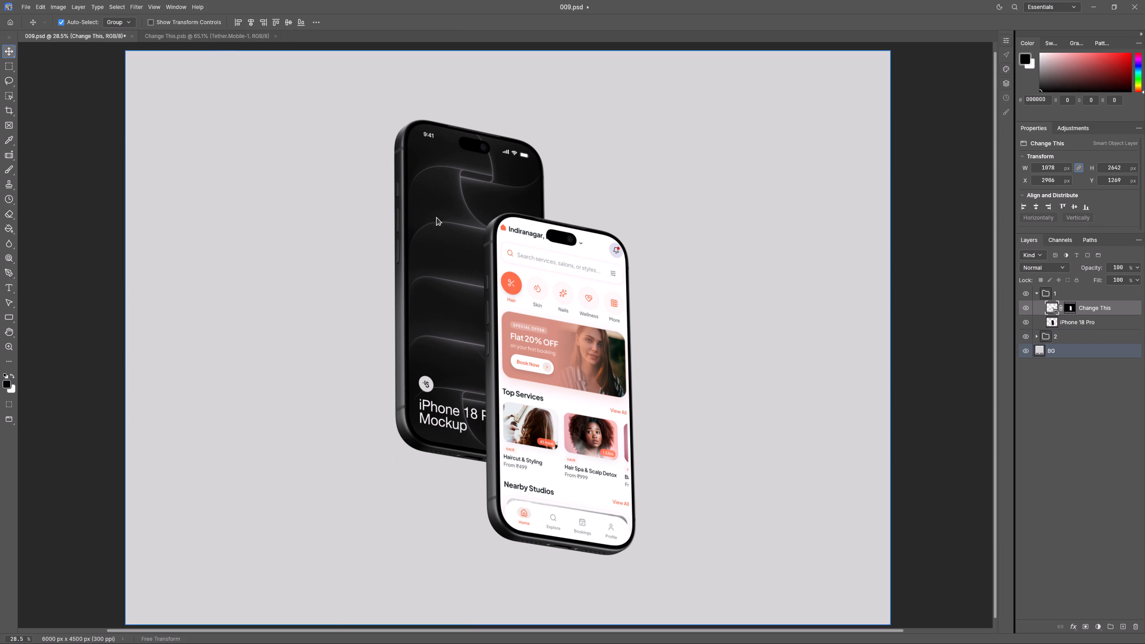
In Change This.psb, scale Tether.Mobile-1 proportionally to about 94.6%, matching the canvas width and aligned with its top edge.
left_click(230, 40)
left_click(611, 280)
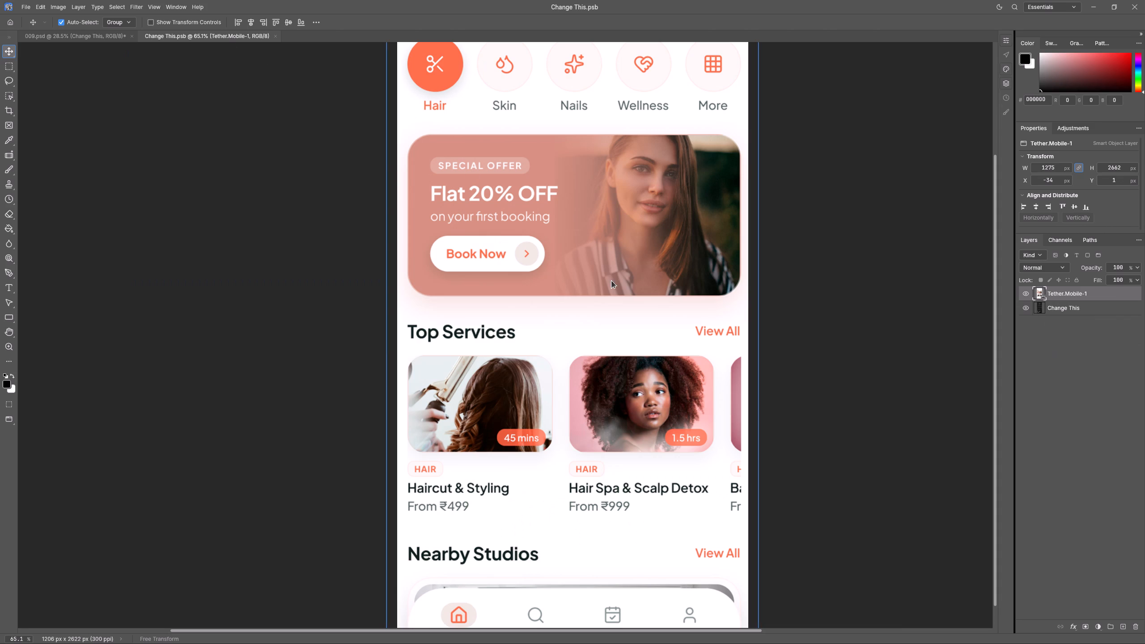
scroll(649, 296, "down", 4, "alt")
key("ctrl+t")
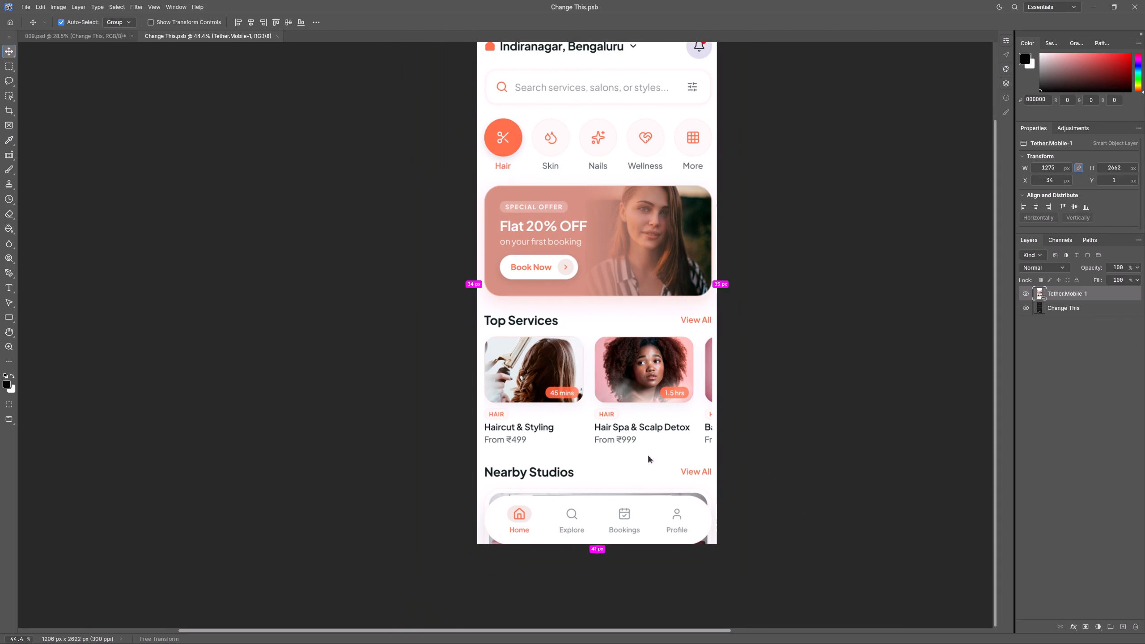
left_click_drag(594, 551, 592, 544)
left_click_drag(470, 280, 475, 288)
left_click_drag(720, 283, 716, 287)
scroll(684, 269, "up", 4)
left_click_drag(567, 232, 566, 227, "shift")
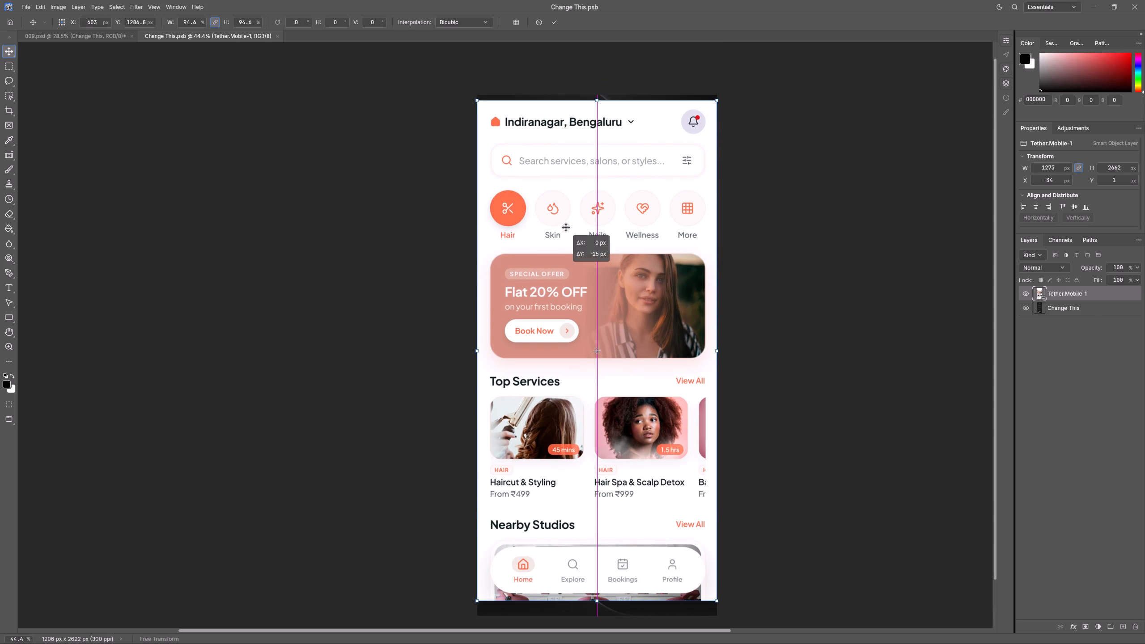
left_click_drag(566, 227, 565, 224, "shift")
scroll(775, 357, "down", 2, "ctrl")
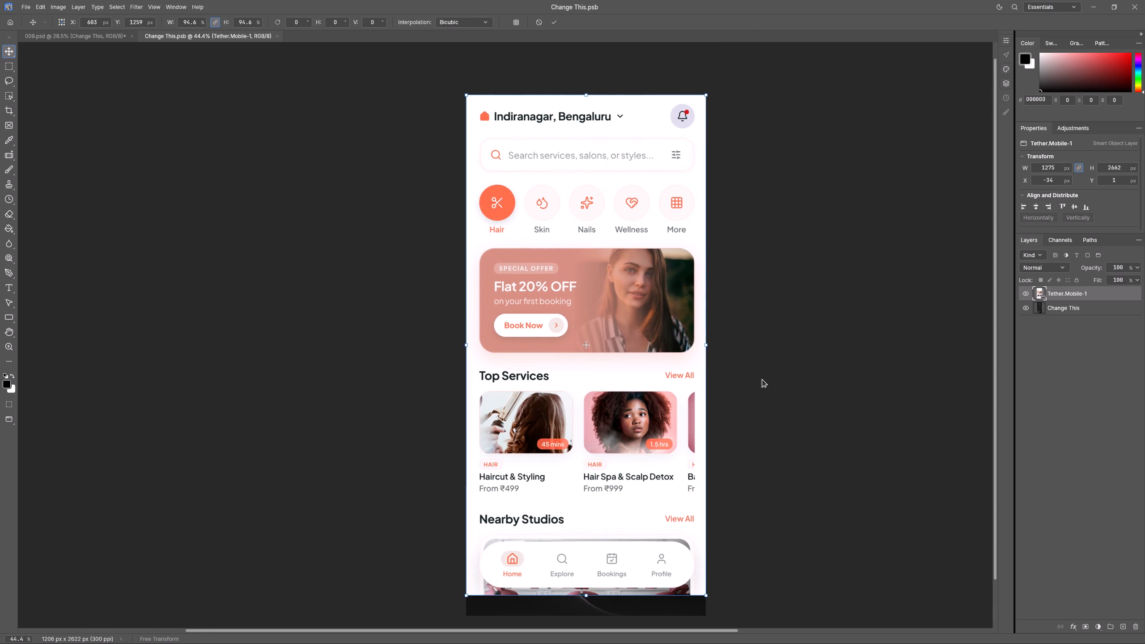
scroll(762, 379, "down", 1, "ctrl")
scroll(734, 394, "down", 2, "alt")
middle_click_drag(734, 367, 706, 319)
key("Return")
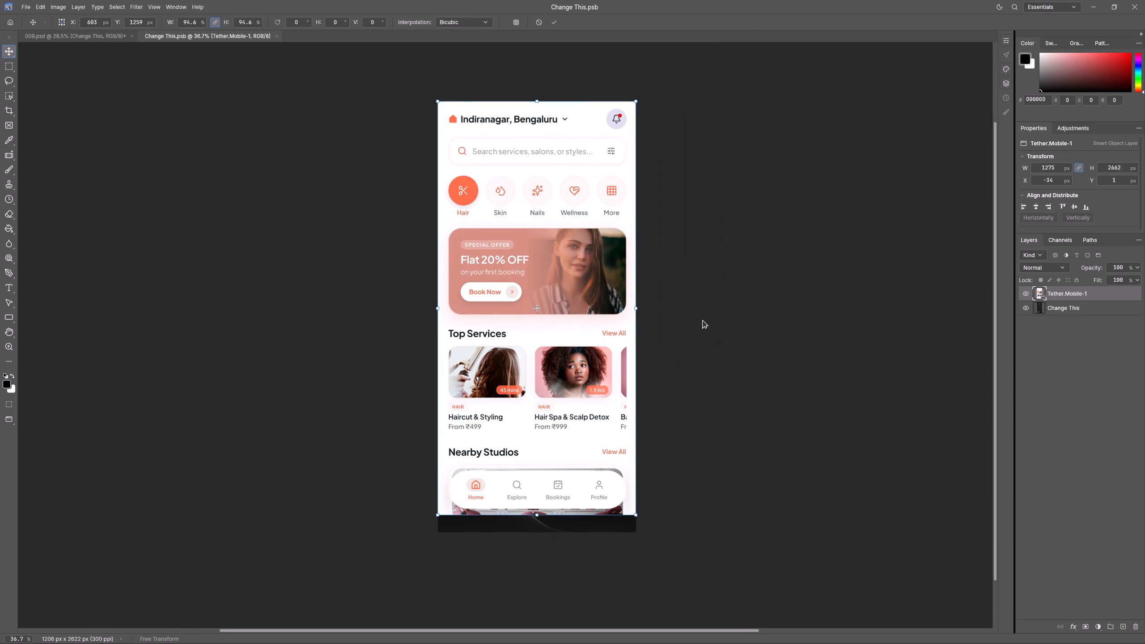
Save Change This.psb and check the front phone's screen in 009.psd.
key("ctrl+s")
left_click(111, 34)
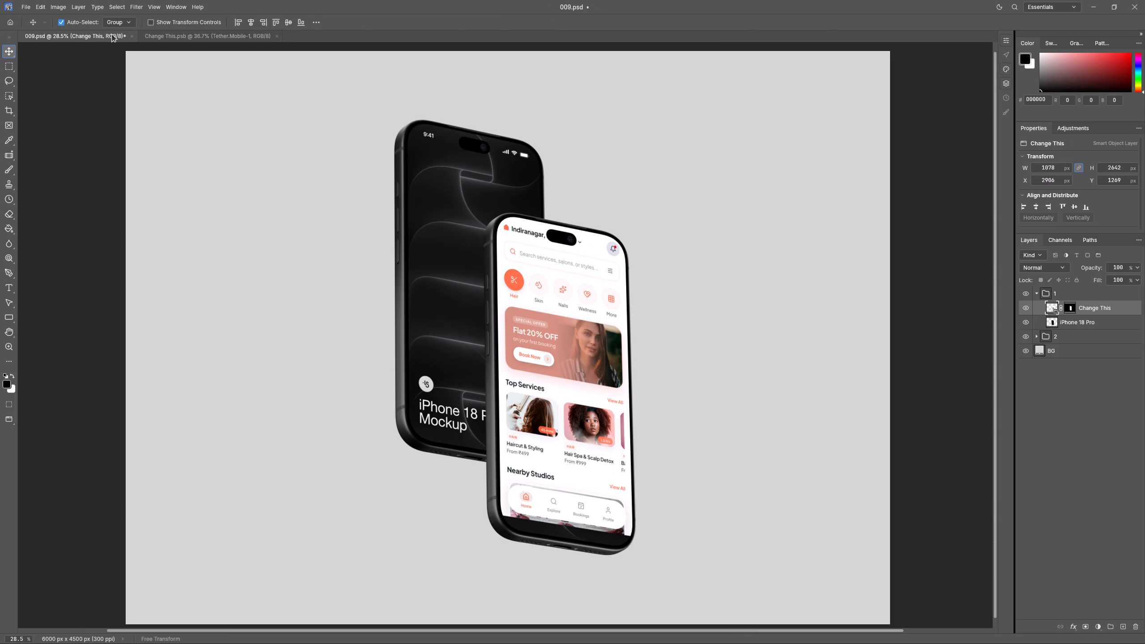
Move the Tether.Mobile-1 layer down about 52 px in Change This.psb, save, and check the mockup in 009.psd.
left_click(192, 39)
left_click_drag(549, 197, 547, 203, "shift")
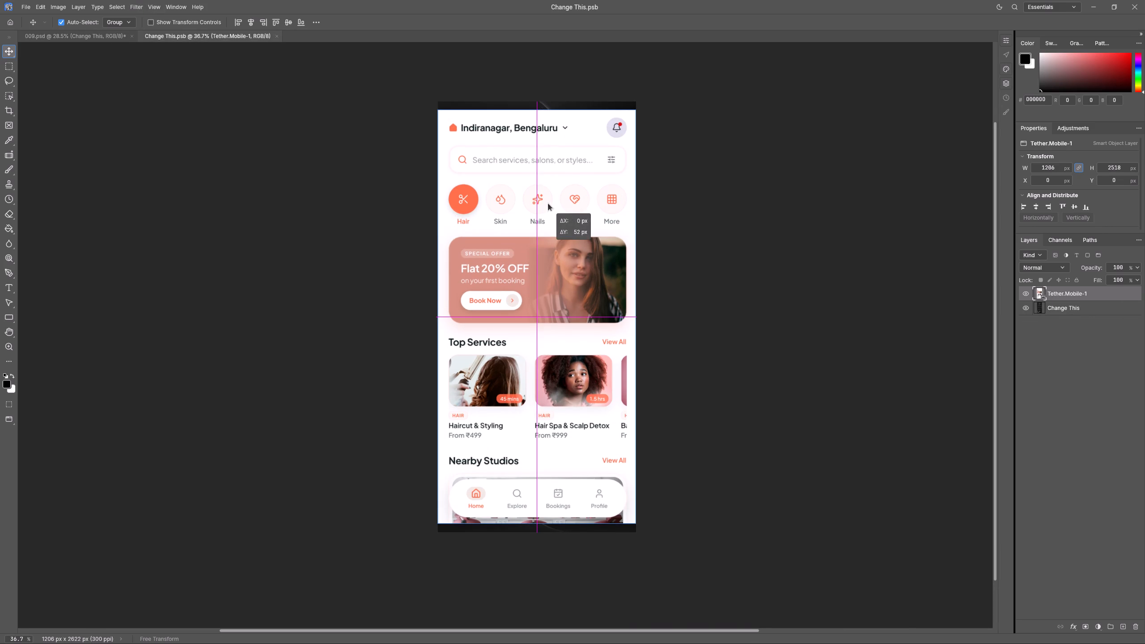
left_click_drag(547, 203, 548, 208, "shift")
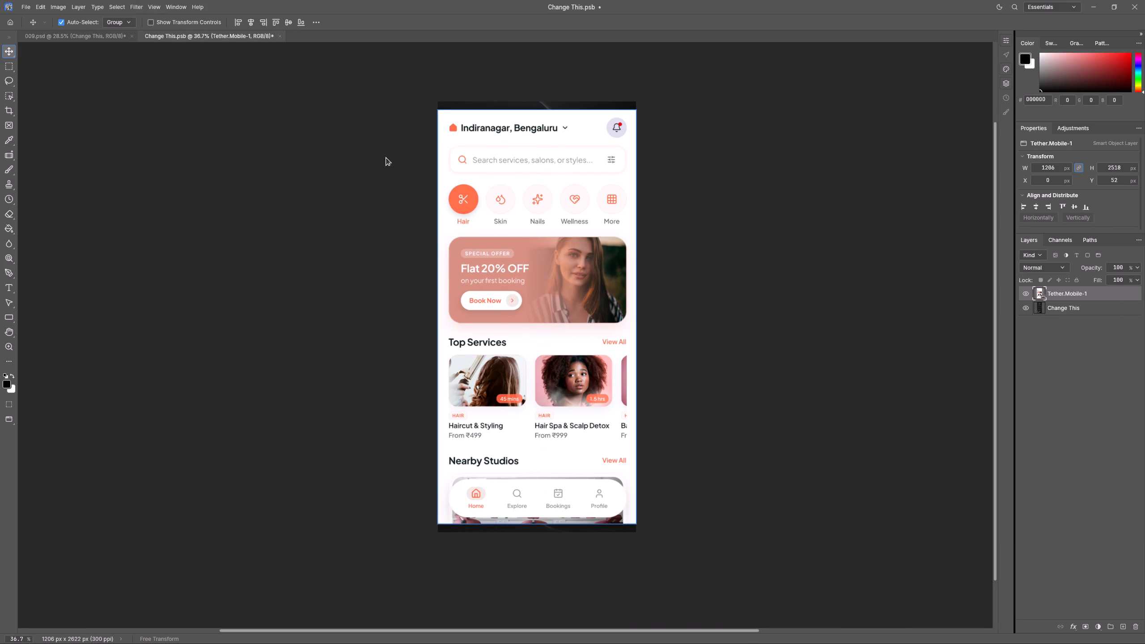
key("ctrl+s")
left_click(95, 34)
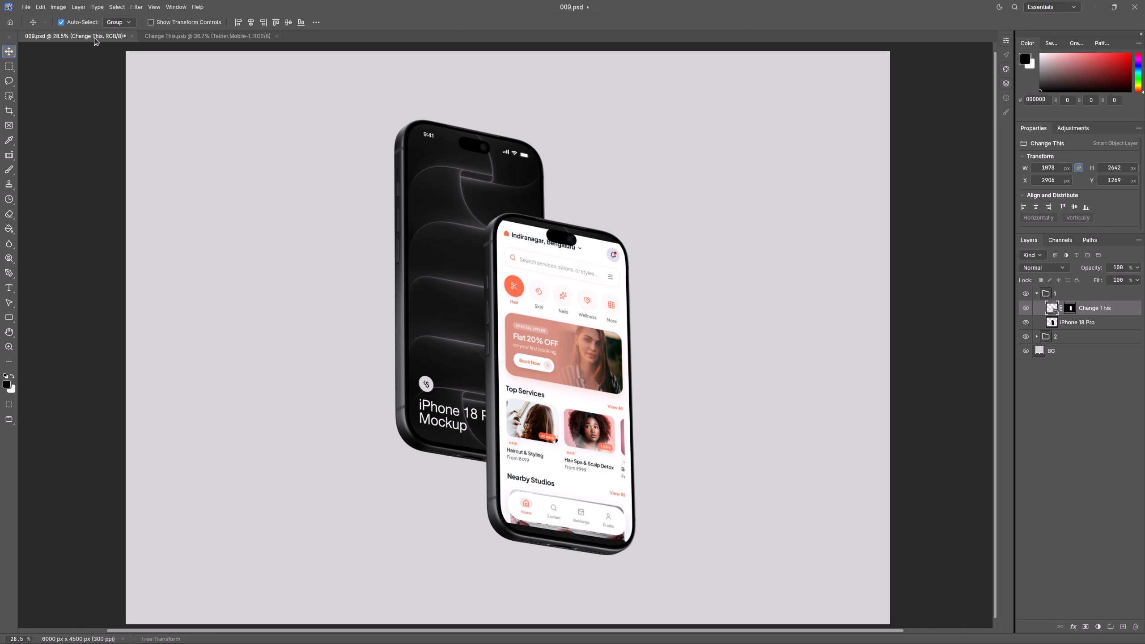
Delete the Tether.Mobile-1 layer from Change This.psb.
left_click(197, 32)
left_click(536, 204)
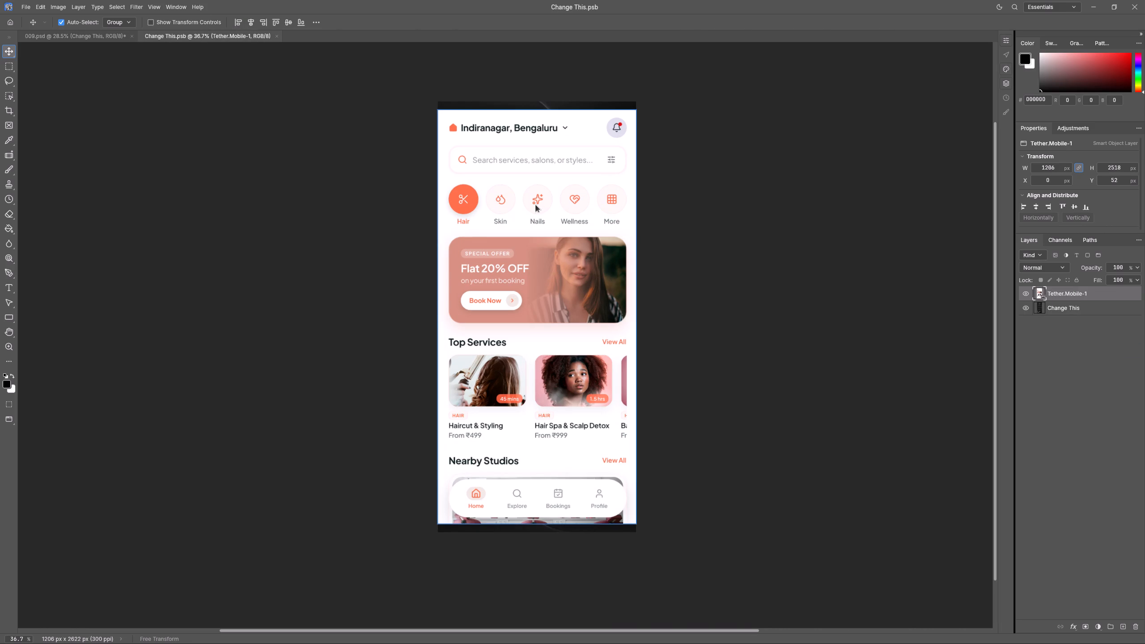
key("Delete")
Switch to the TEST file in Figma and export the Tether.Mobile home screen frame at 2x to the Desktop as Tether.Mobile.png.
key("alt+Tab")
key("alt+Tab")
key("alt+Tab")
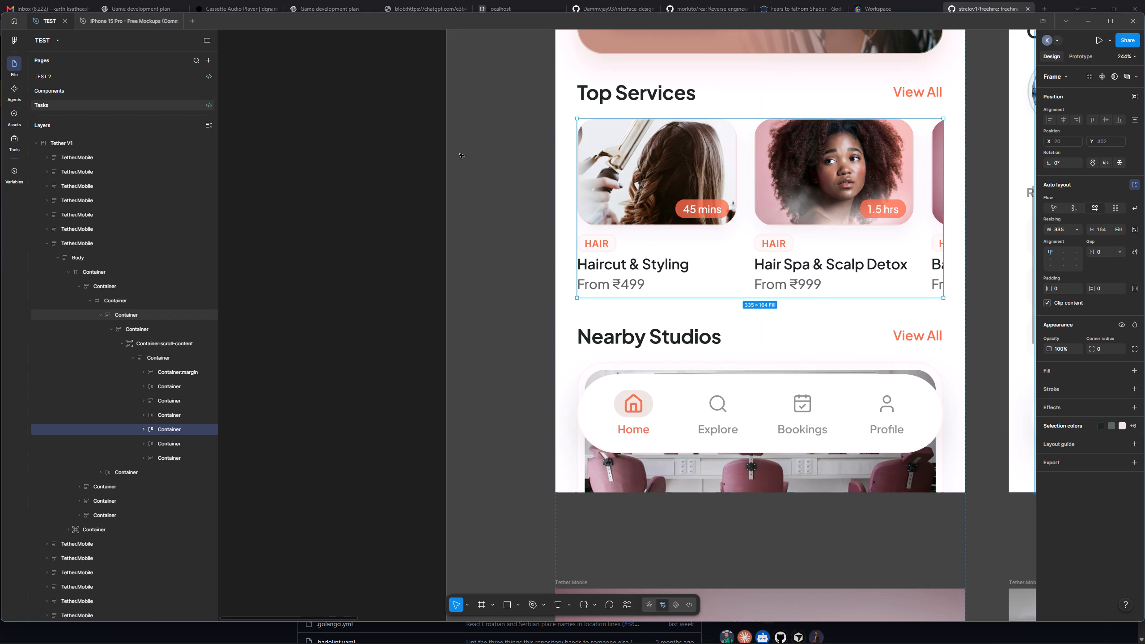
scroll(475, 158, "down", 9, "ctrl")
middle_click_drag(483, 164, 409, 449)
scroll(483, 164, "up", 1)
left_click(513, 223)
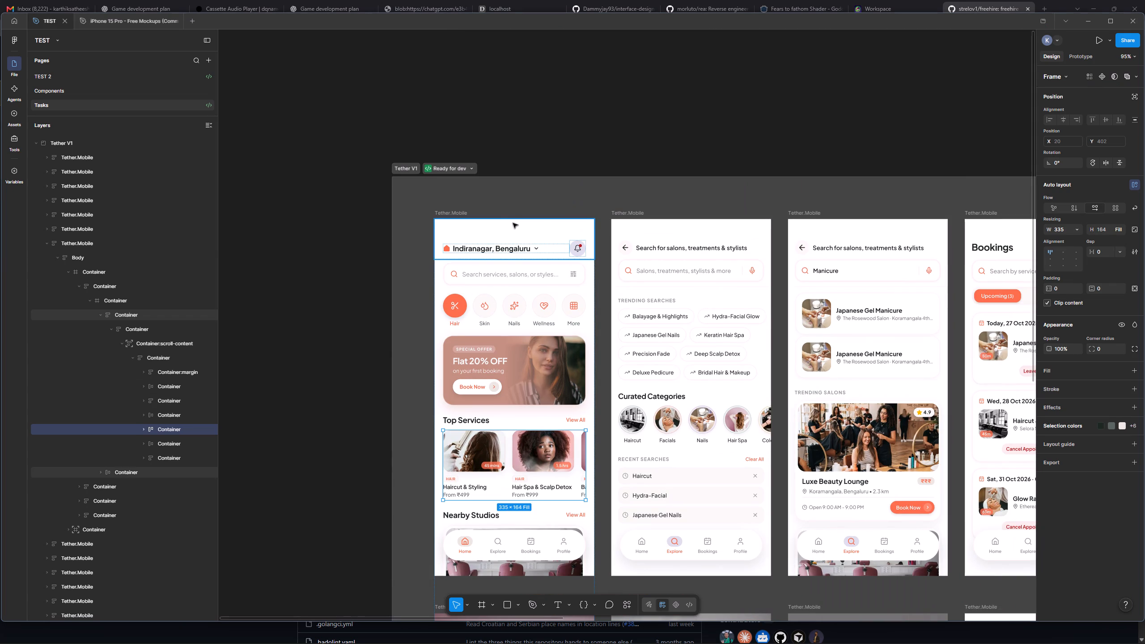
left_click(454, 210)
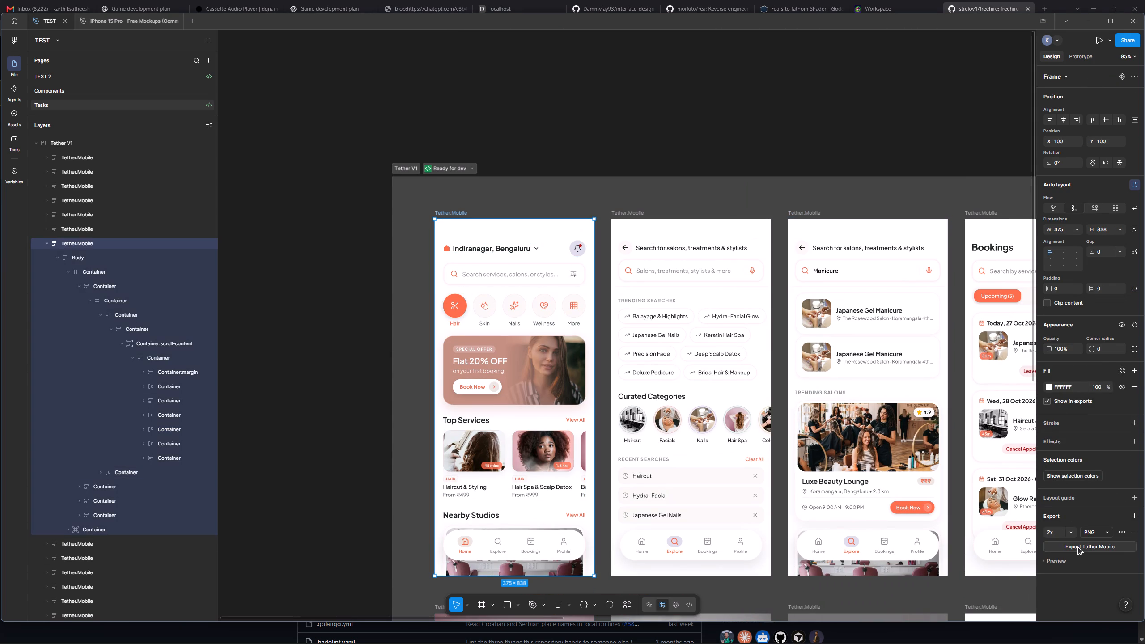
left_click(1077, 547)
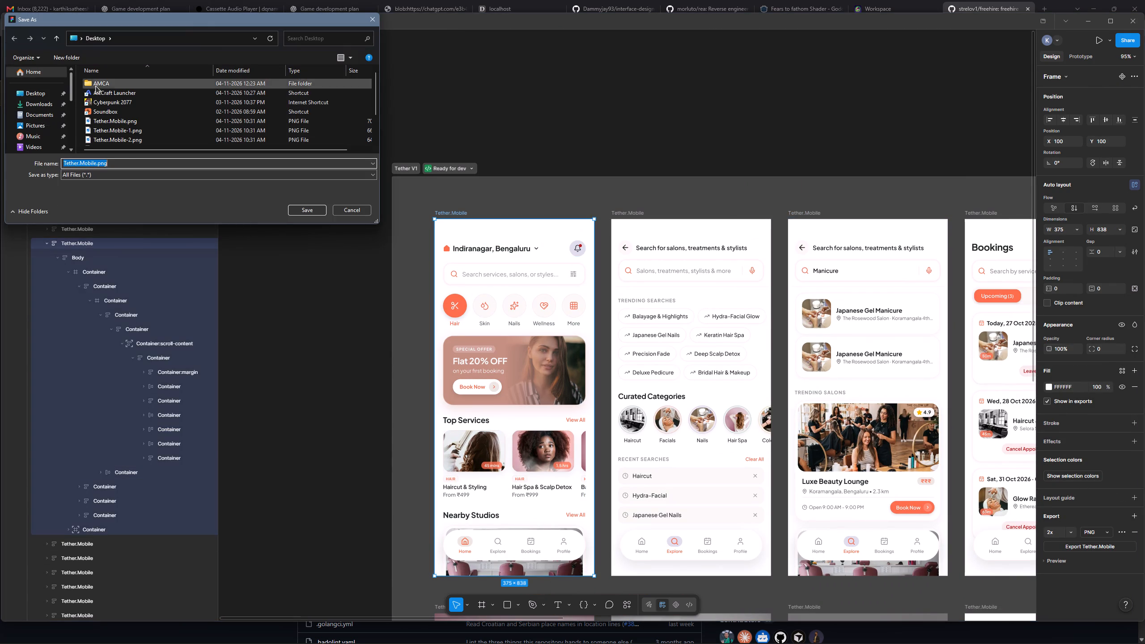
left_click(167, 119)
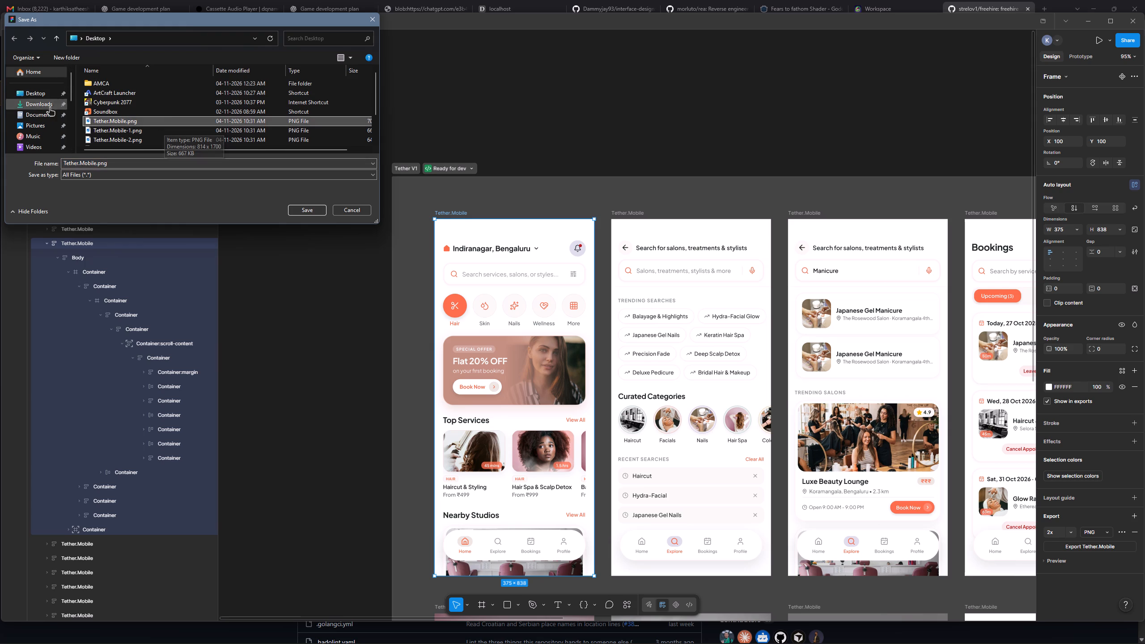
left_click(81, 109)
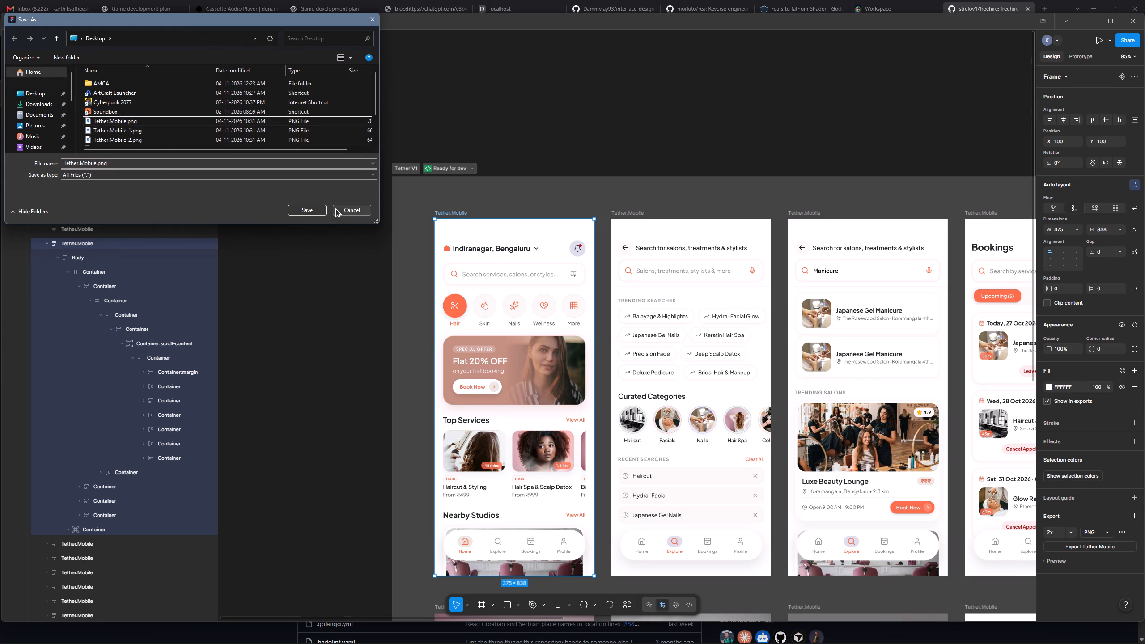
left_click(322, 210)
left_click(596, 323)
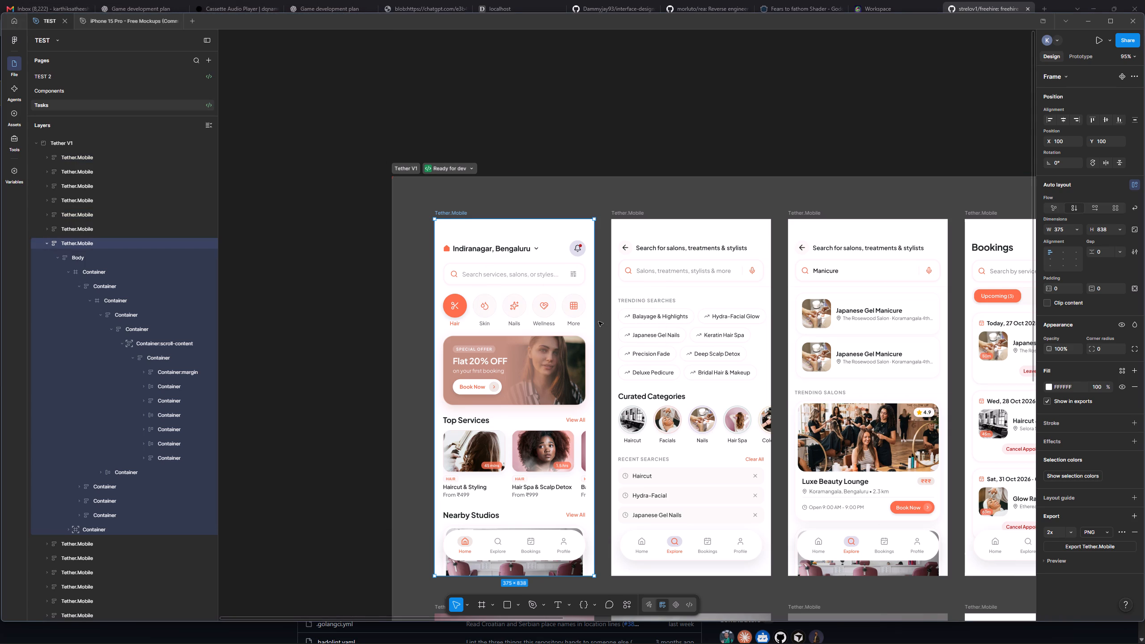
key("alt+Tab")
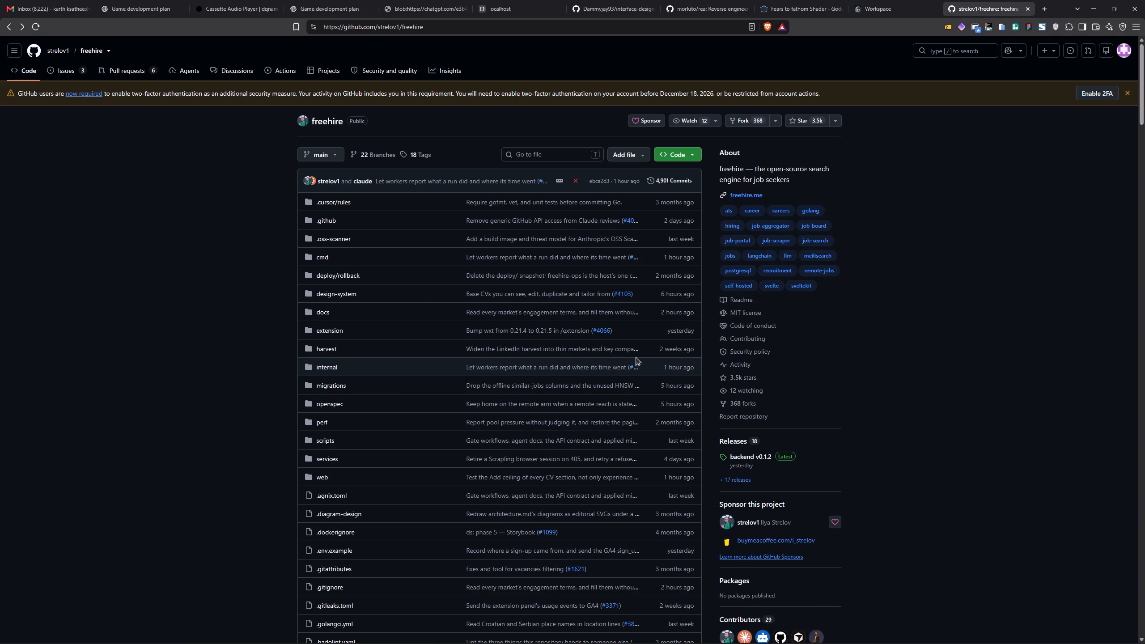
Switch to the Desktop folder in File Explorer and delete Tether.Mobile-2.png, Tether.Mobile-3.png and Tether.Mobile-4.png.
key("alt+Tab")
key("alt+Tab")
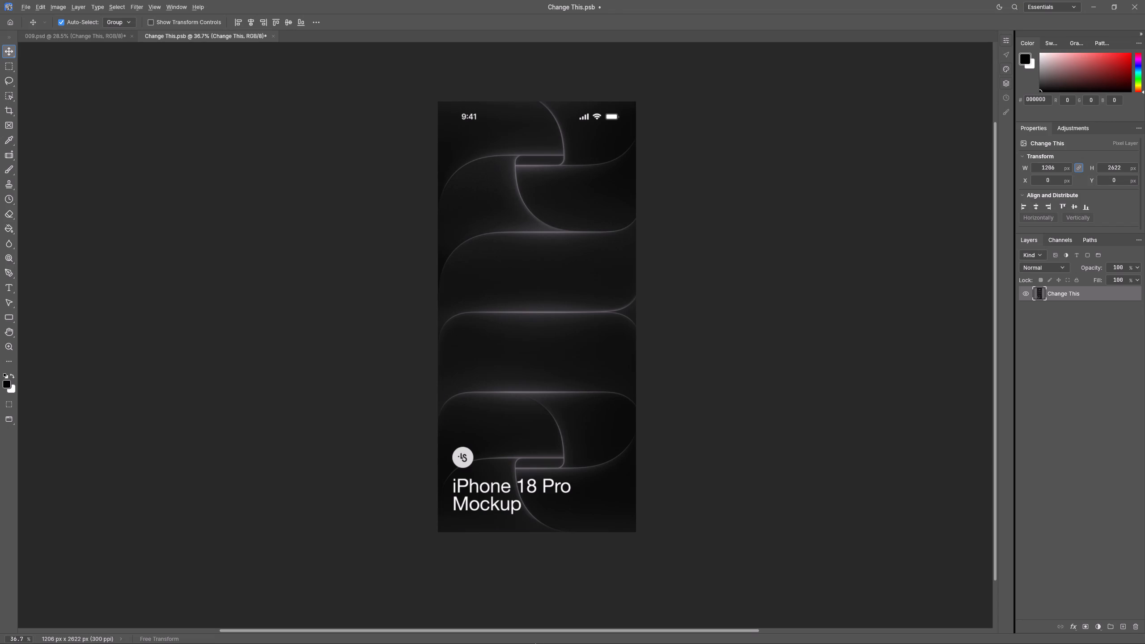
left_click(564, 634)
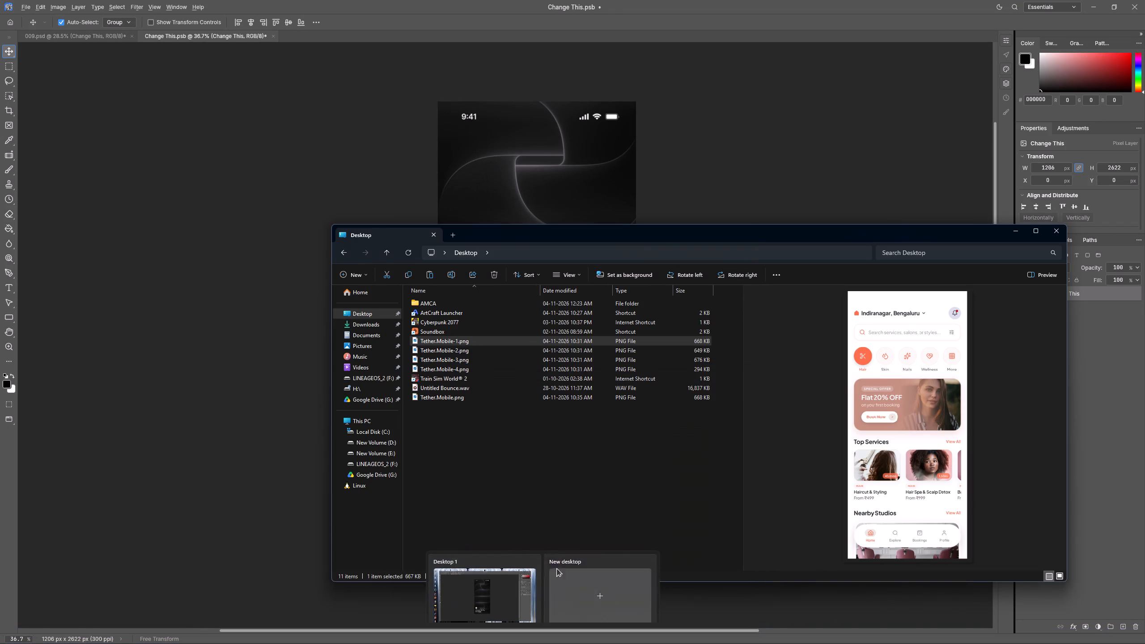
left_click(497, 352)
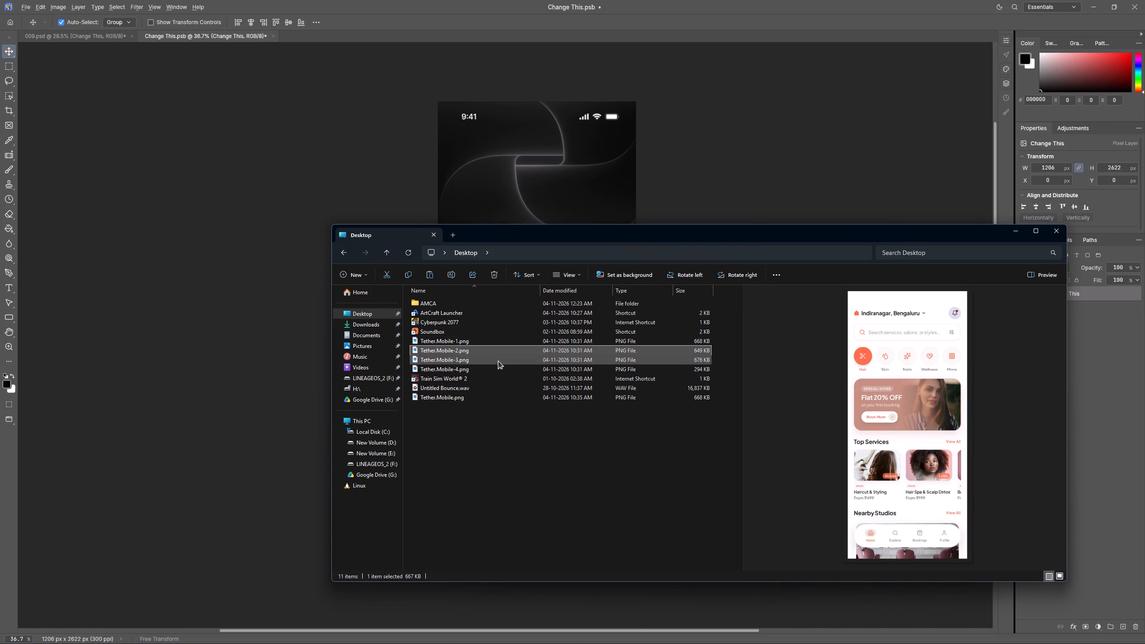
left_click(497, 364, "shift")
key("Delete")
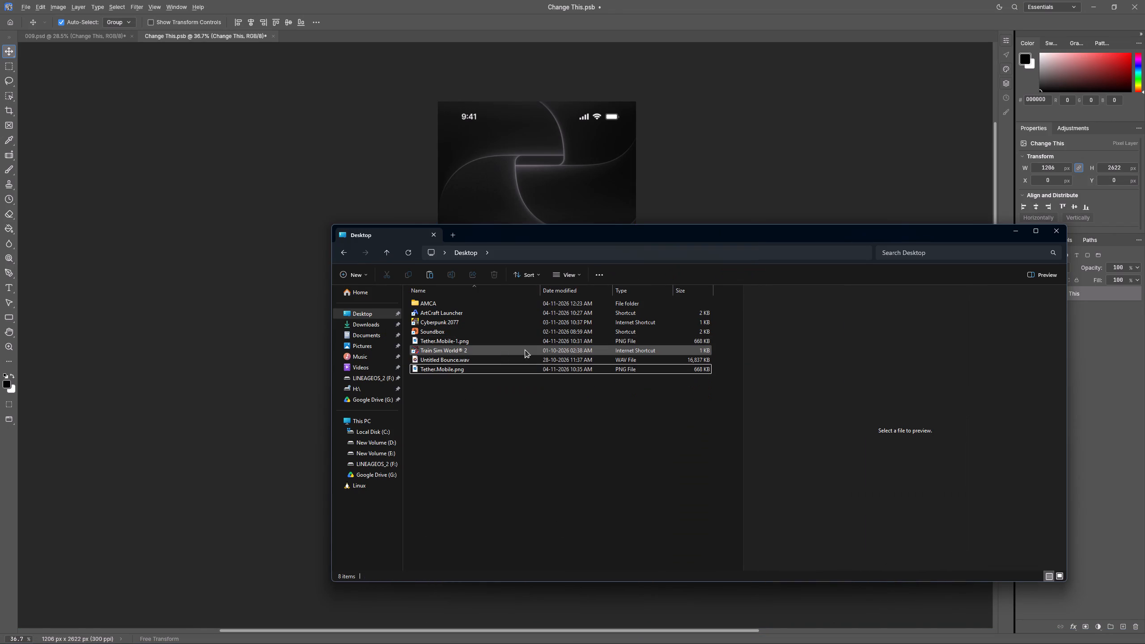
Place Tether.Mobile-1.png from the Desktop folder into Change This.psb.
left_click(539, 340)
key("ctrl+c")
left_click(536, 147)
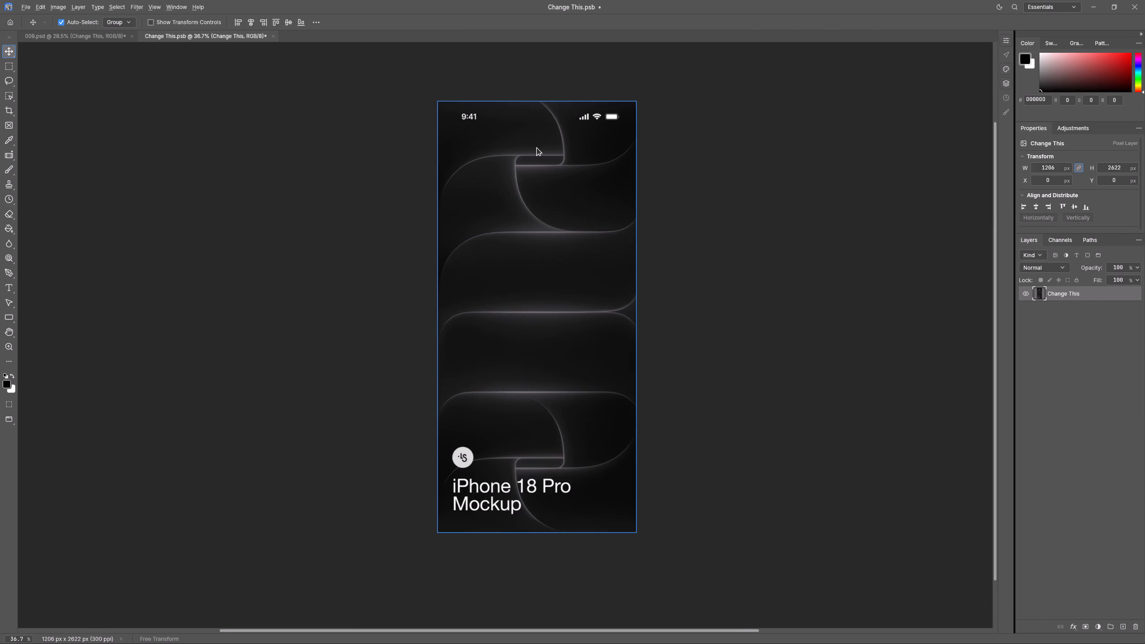
left_click(640, 204)
key("ctrl+v")
key("alt+Tab")
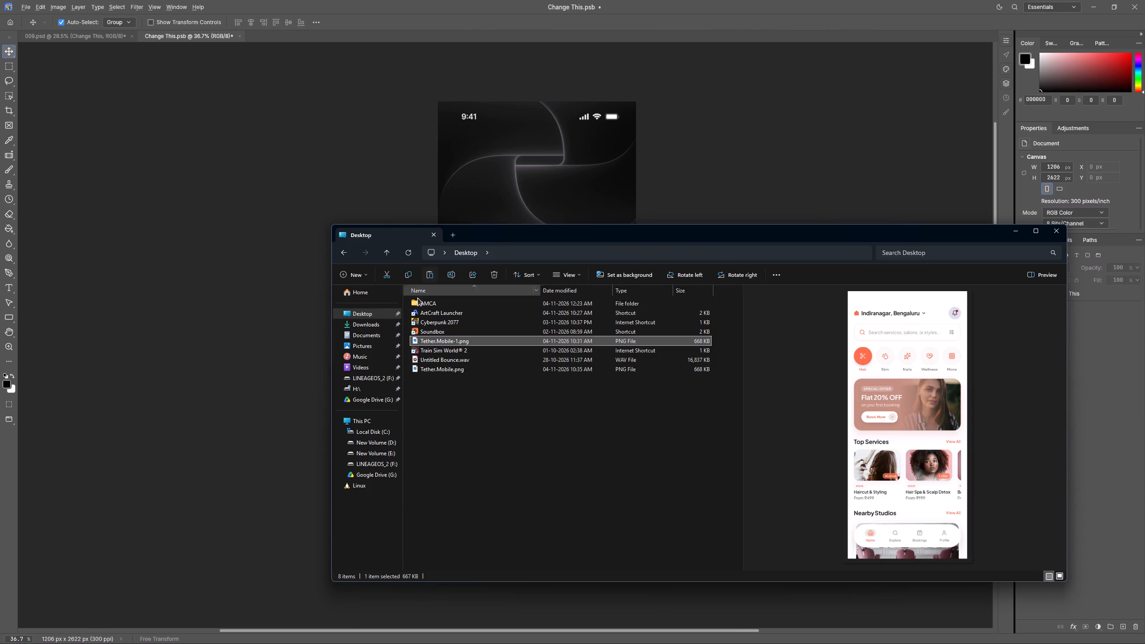
left_click_drag(436, 343, 541, 158)
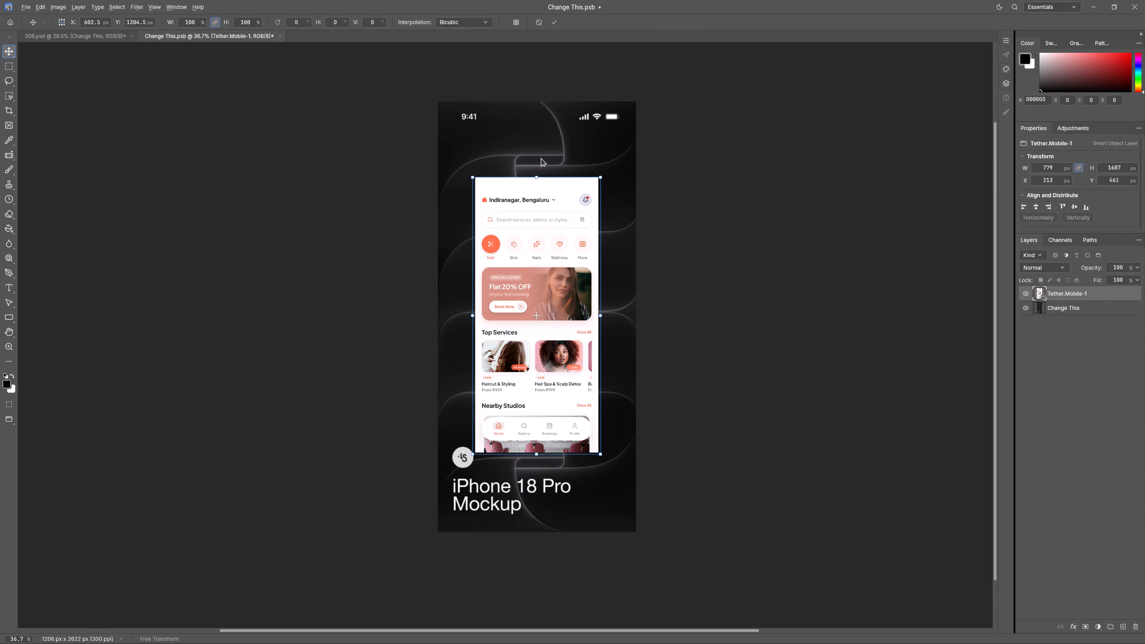
Scale the placed Tether.Mobile-1 image proportionally to about 155% to span the canvas, save, and check the mockup in 009.psd.
left_click_drag(536, 179, 554, 104)
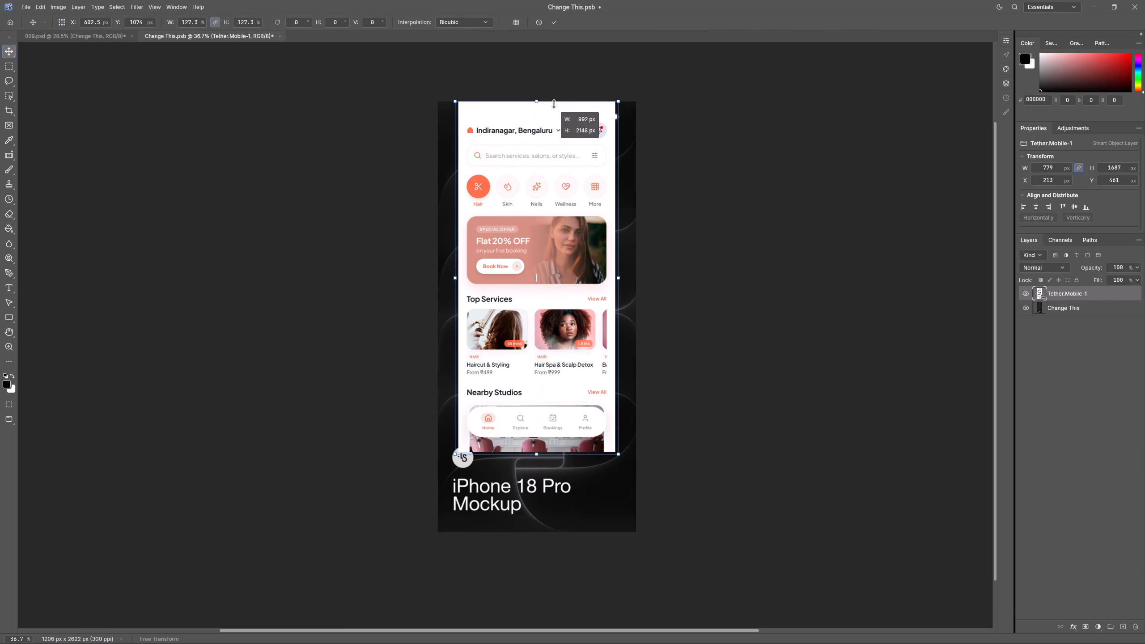
left_click_drag(554, 104, 554, 102)
left_click_drag(534, 452, 530, 482)
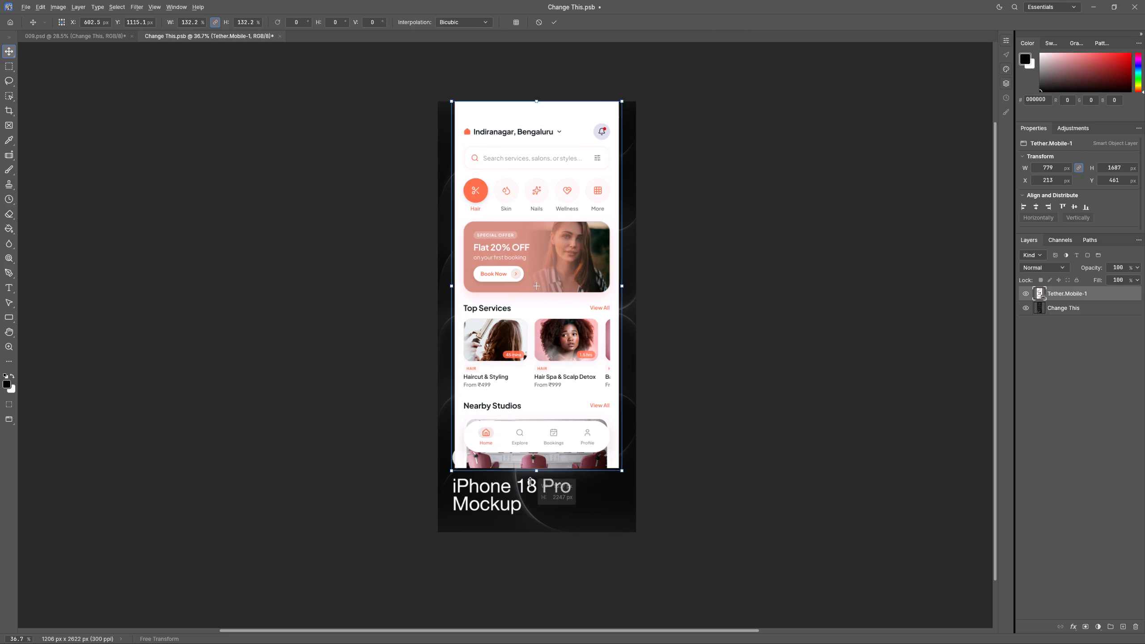
left_click_drag(530, 482, 529, 531)
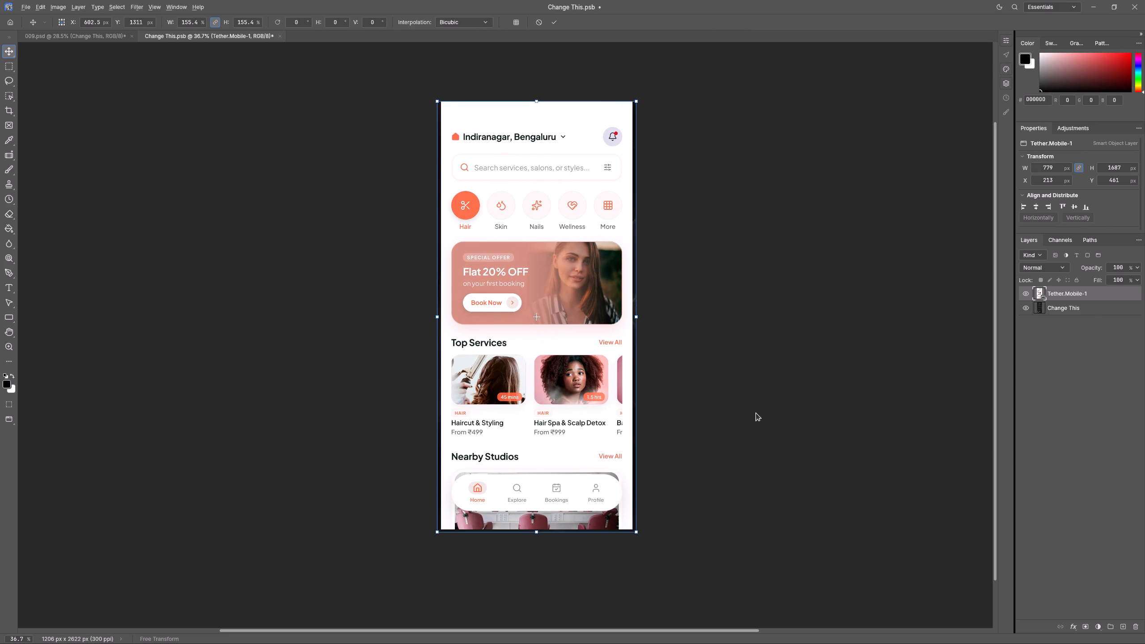
left_click(755, 412)
key("ctrl+s")
left_click(92, 33)
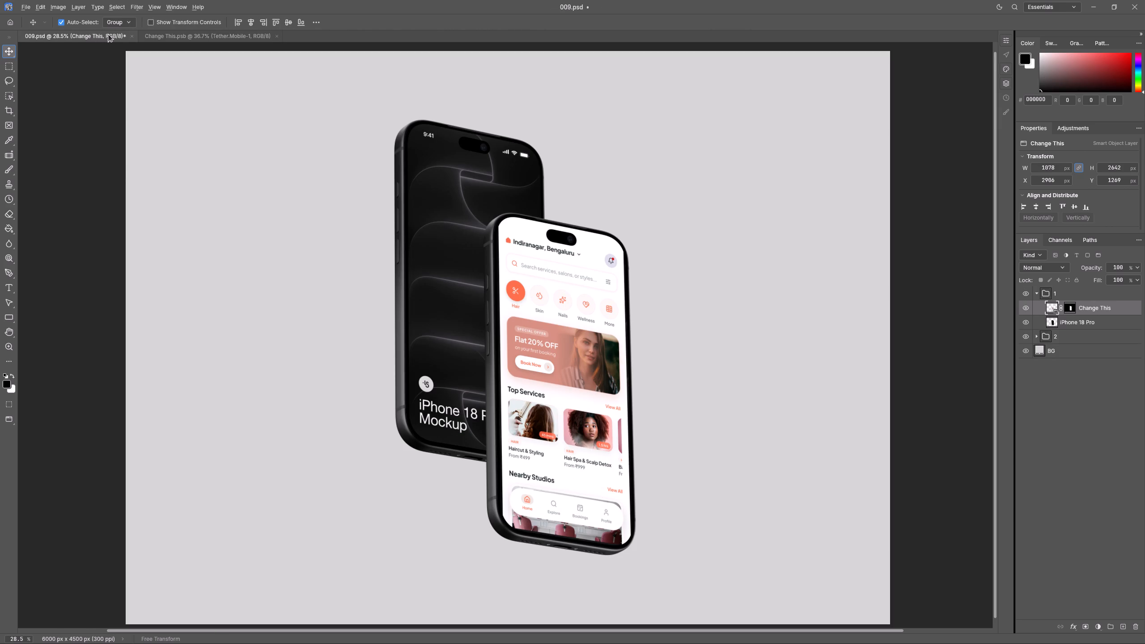
Enlarge the Tether.Mobile-1 layer past both canvas sides to about 1253 × 2706 px, save Change This.psb, and check 009.psd.
left_click(206, 31)
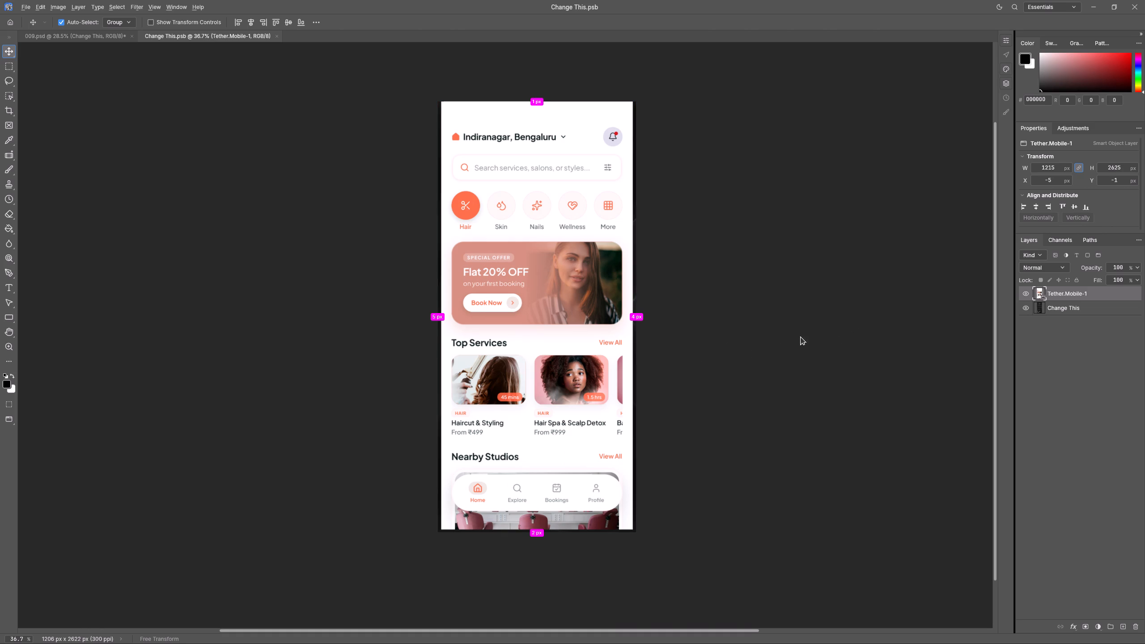
key("ctrl+t")
scroll(416, 344, "up", 4, "alt")
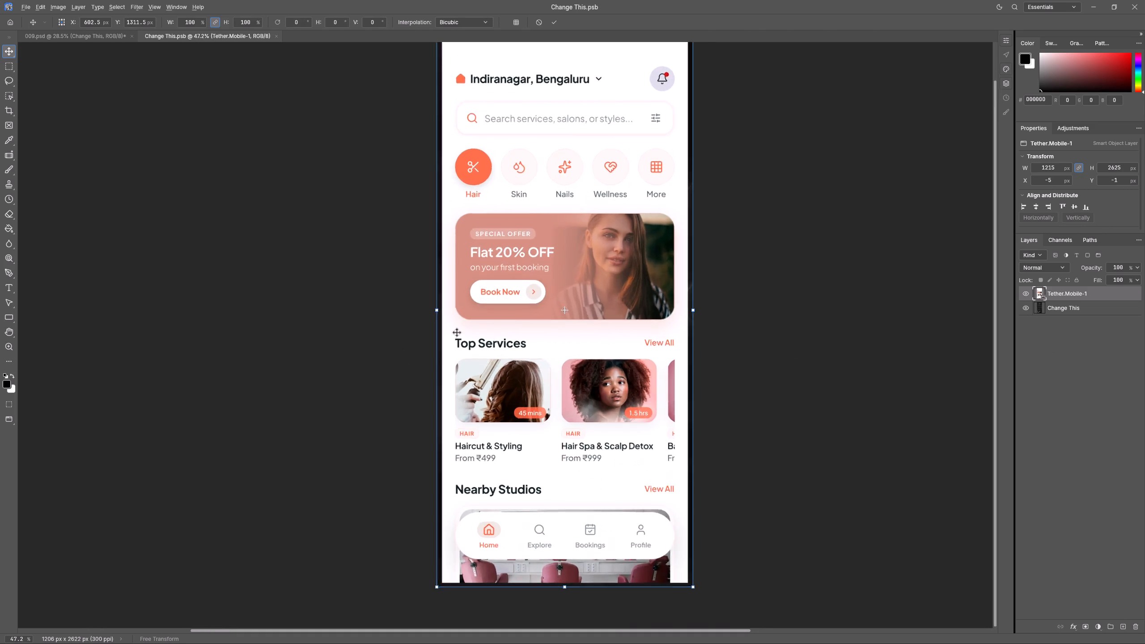
scroll(457, 332, "up", 11, "alt")
left_click_drag(413, 311, 411, 322)
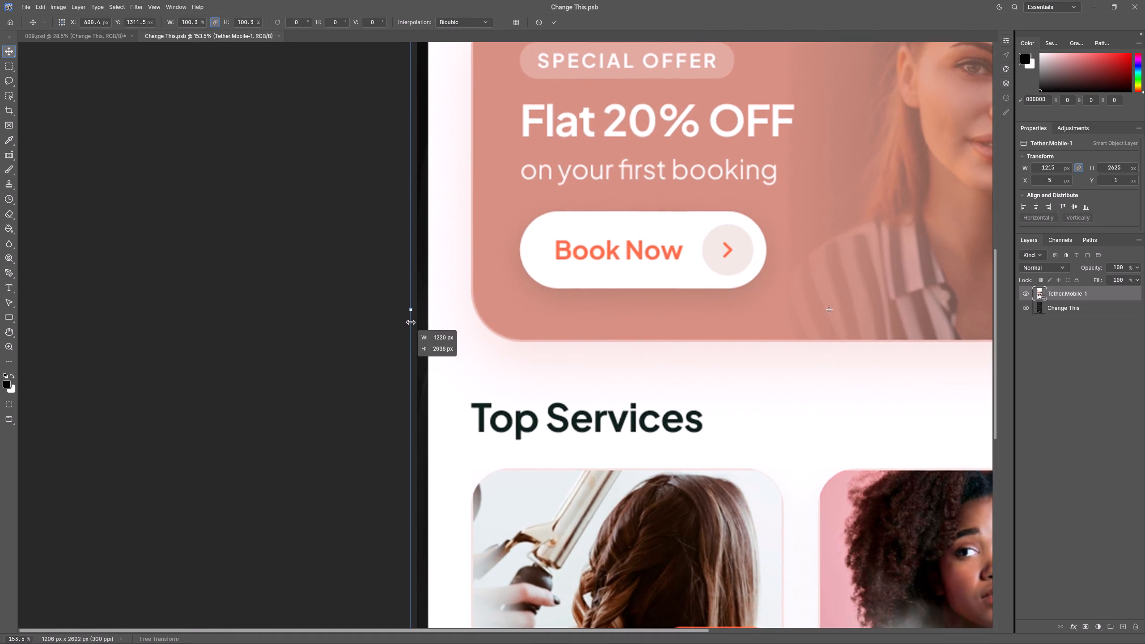
left_click_drag(411, 322, 401, 324)
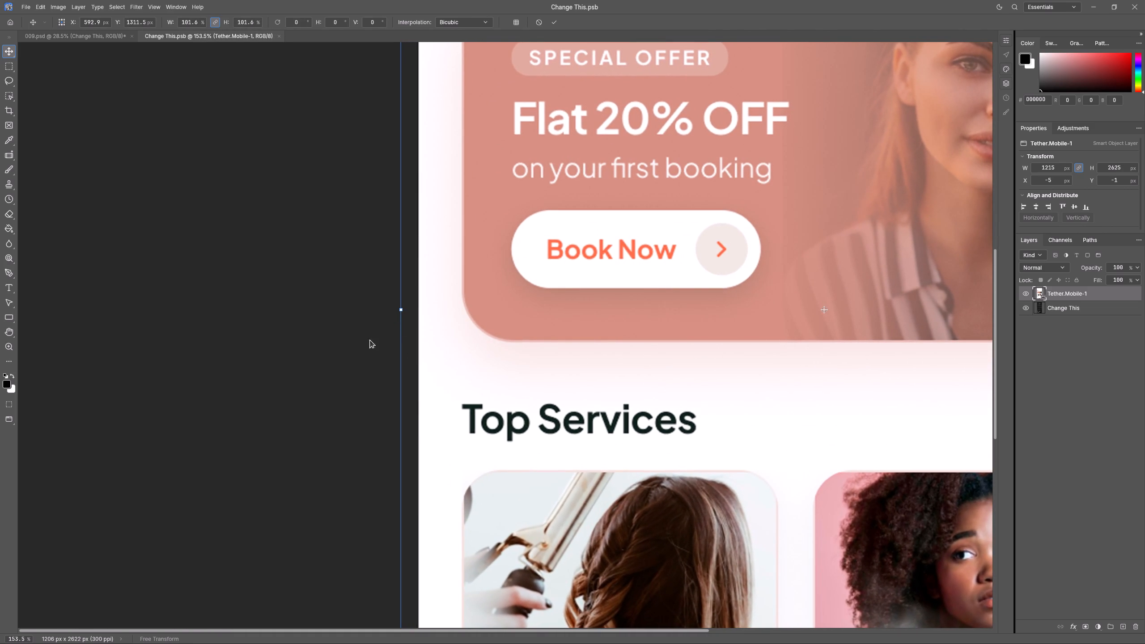
middle_click_drag(334, 330, 116, 334)
scroll(776, 324, "up", 4)
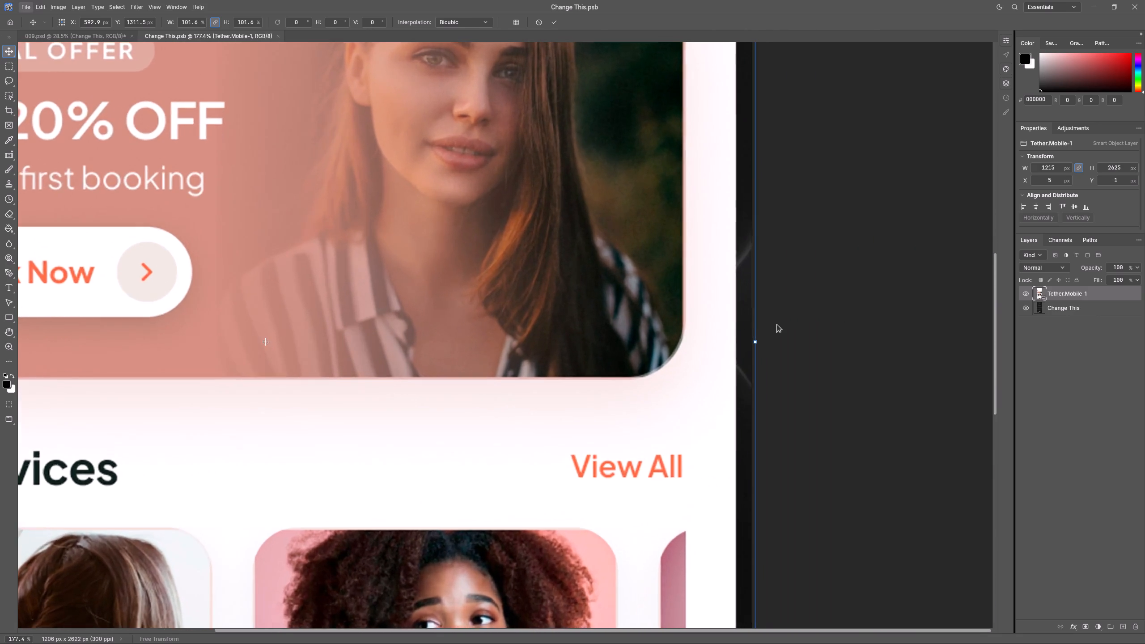
scroll(764, 339, "up", 3, "alt")
left_click_drag(759, 346, 780, 368)
left_click(820, 361)
scroll(814, 352, "down", 17, "alt")
scroll(805, 360, "down", 6)
key("ctrl+s")
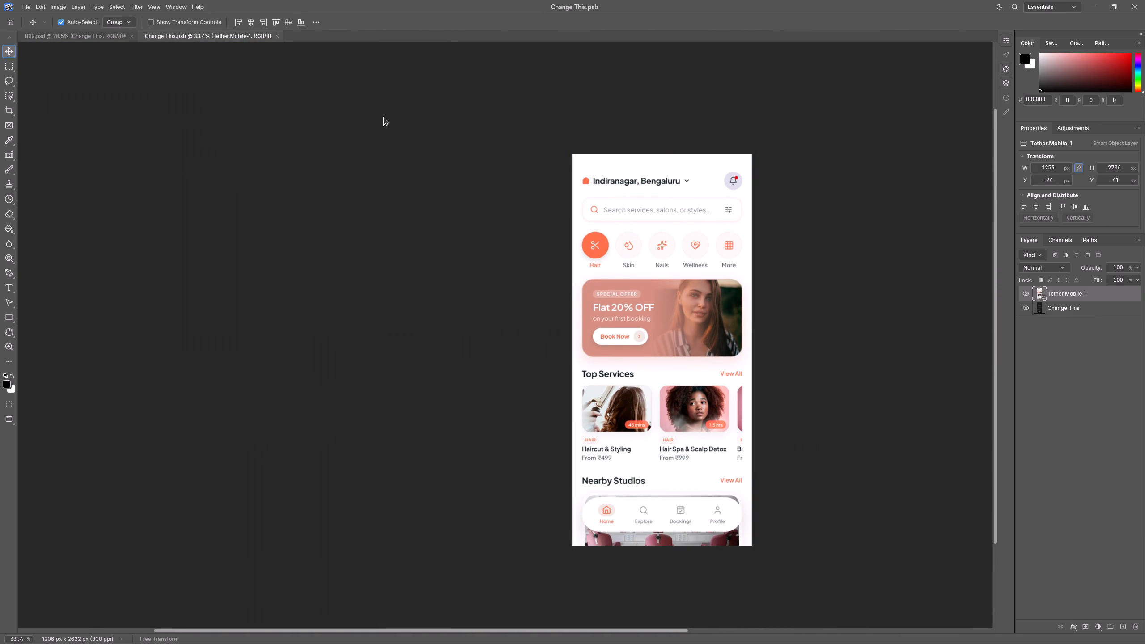
left_click(105, 35)
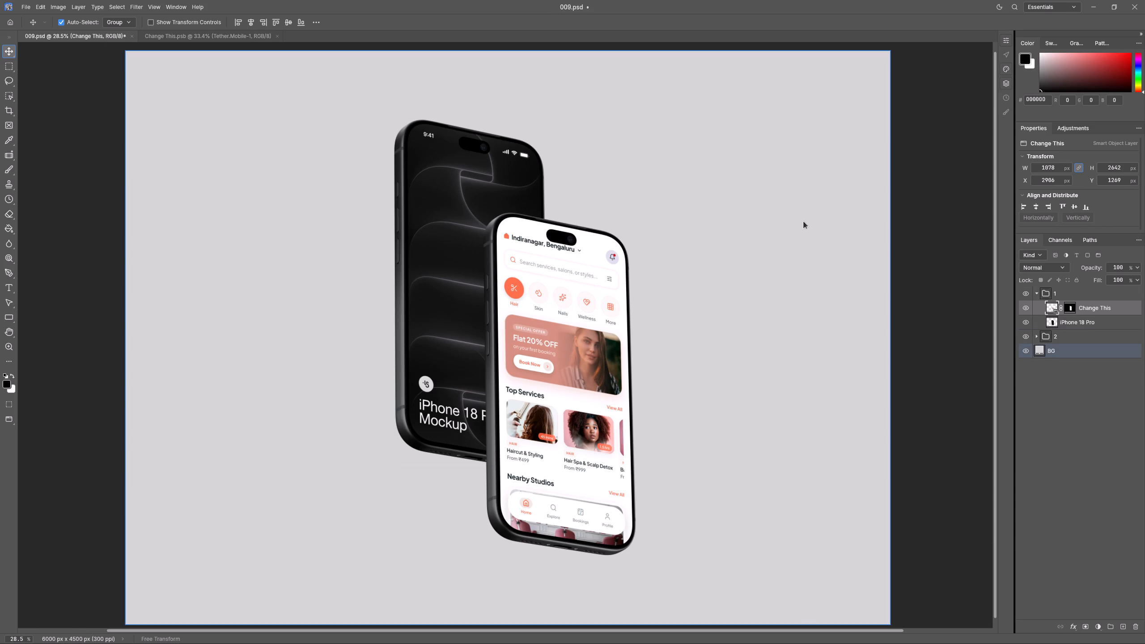
Move the Tether.Mobile-1 layer down to Y 0 px in Change This.psb, save, and inspect the front phone's screen in 009.psd.
left_click(215, 36)
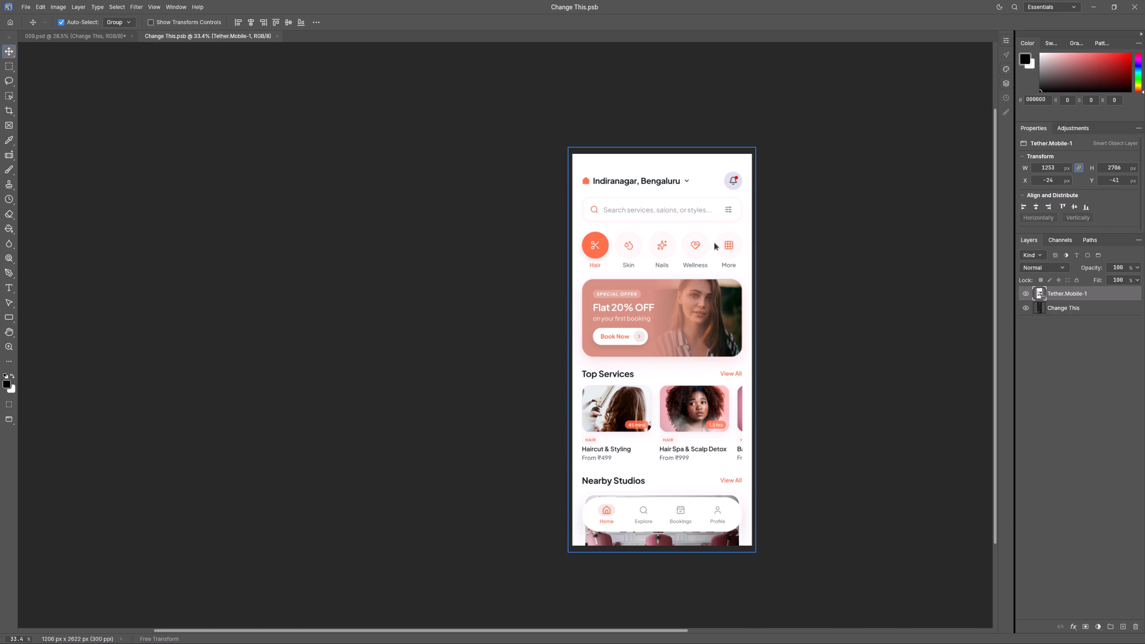
left_click(652, 252)
left_click(628, 246, "shift")
double_click(630, 250, "shift")
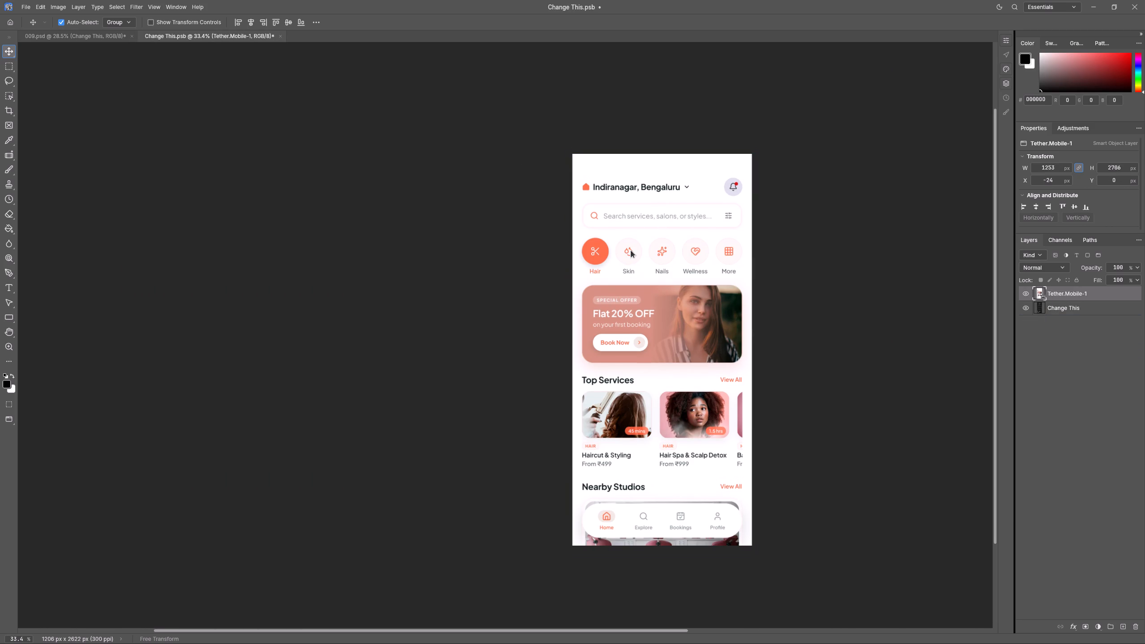
key("ctrl+s")
left_click(65, 39)
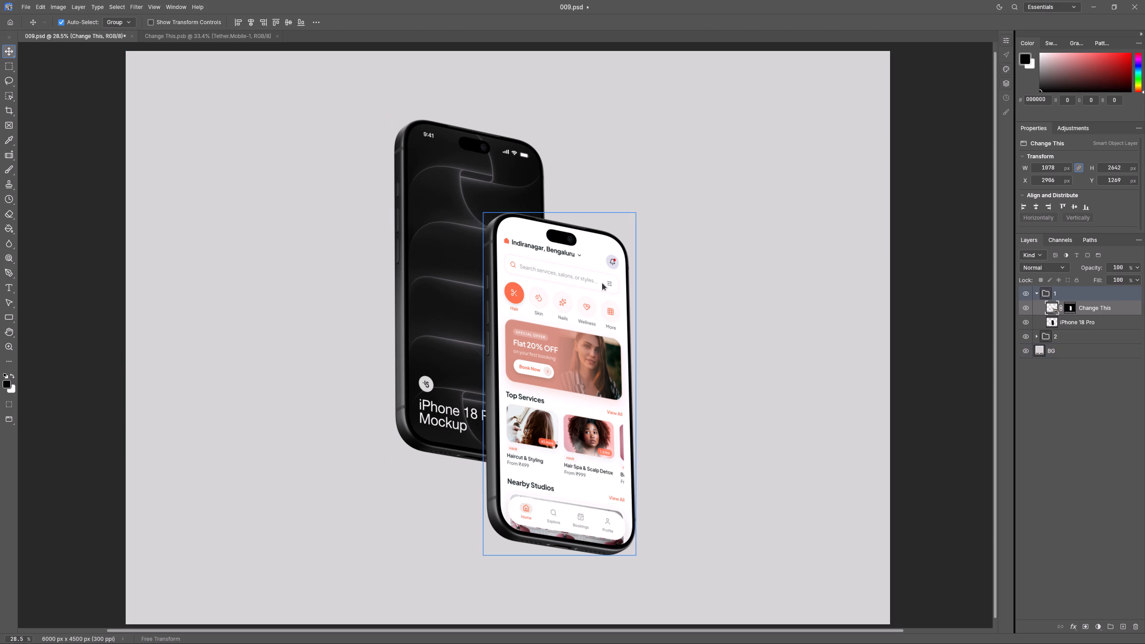
left_click(456, 186)
scroll(585, 432, "up", 5, "alt")
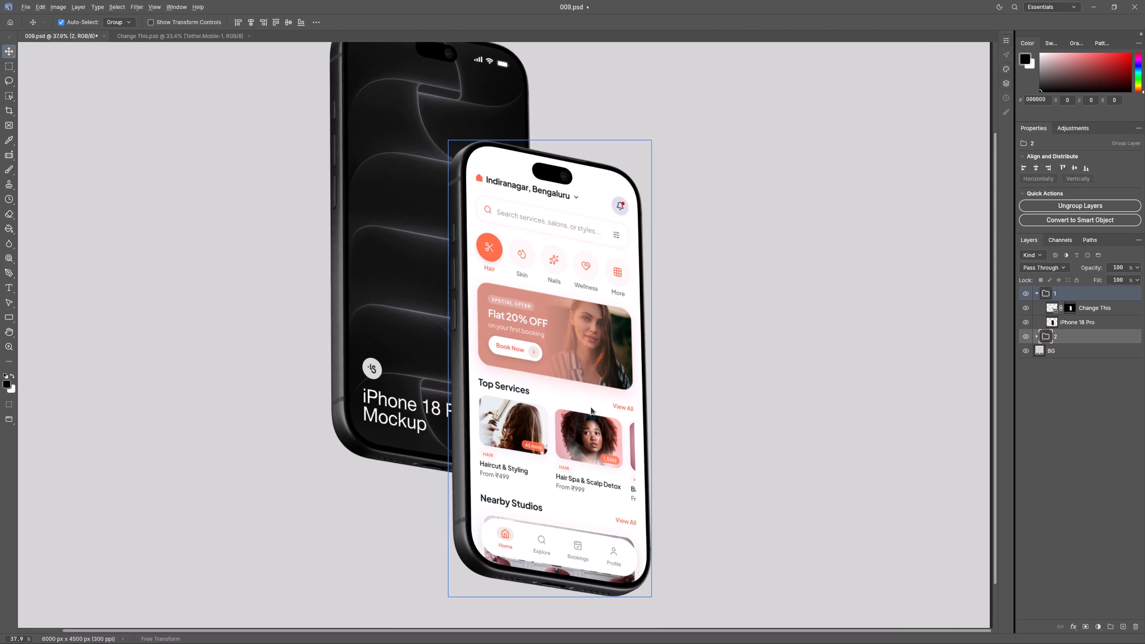
scroll(590, 407, "up", 3, "alt")
scroll(464, 381, "down", 10, "alt")
Collapse group 1, expand group 2, and open the back phone's Change This smart object.
left_click(369, 220)
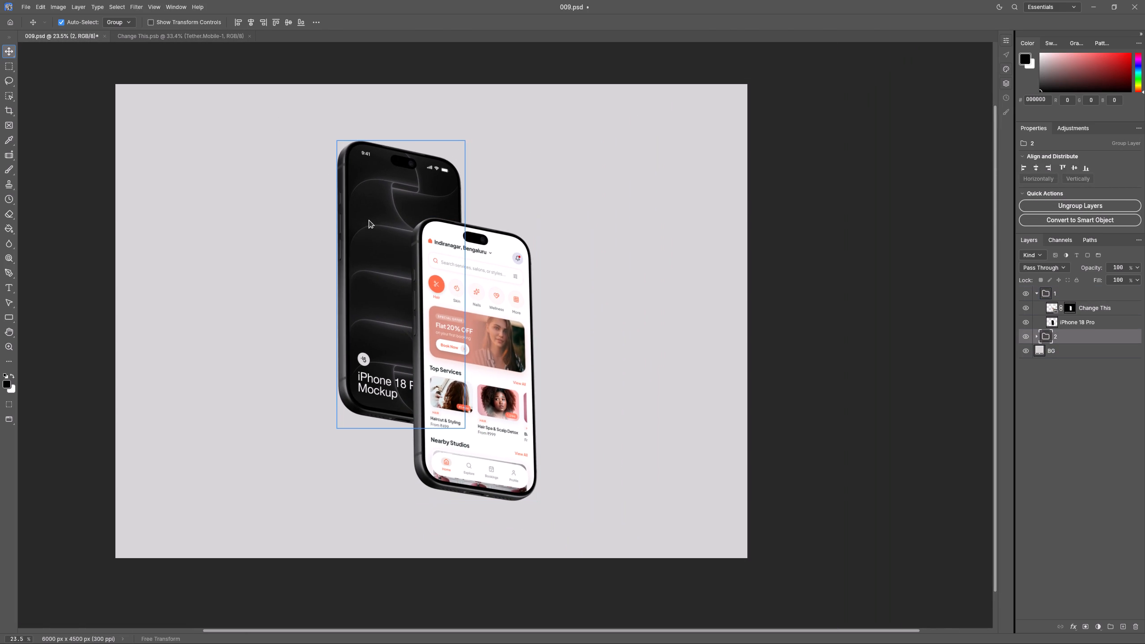
left_click(1034, 292)
left_click(1033, 307)
left_click(1036, 307)
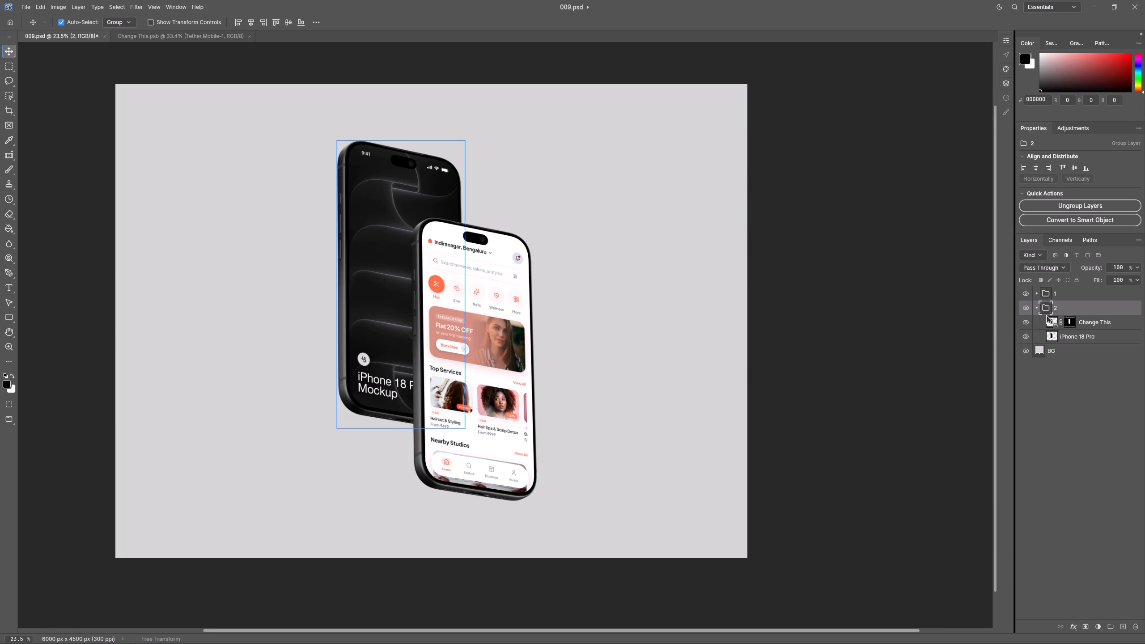
double_click(1048, 319)
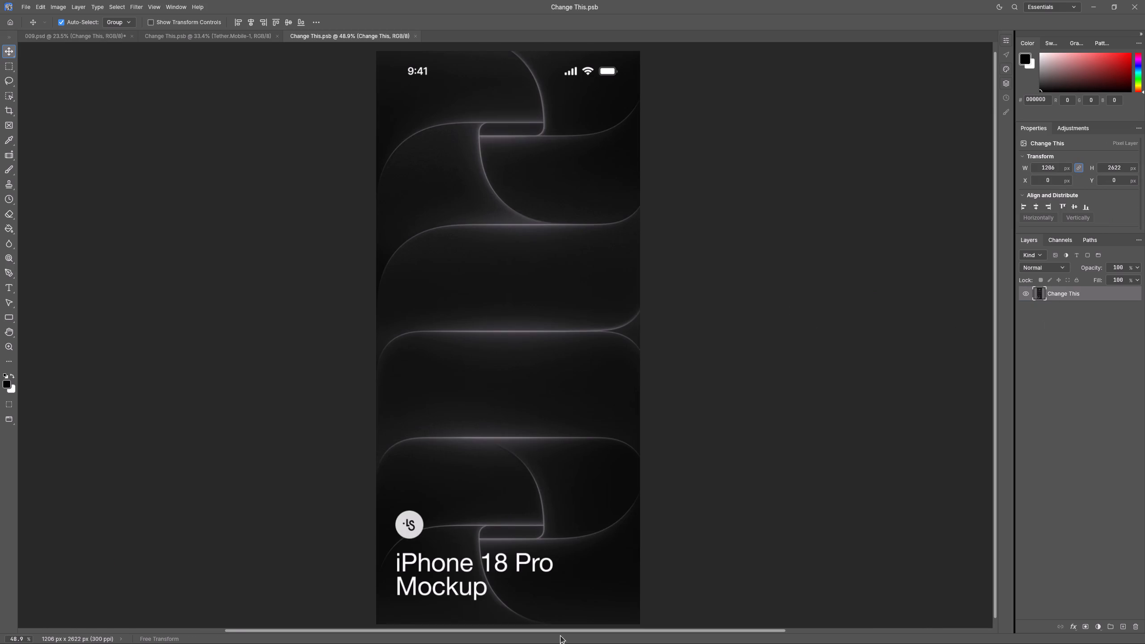
Switch to the TEST file in Figma and select the Selora Studio Tether.Mobile frame with the Book Appointment bar.
left_click(626, 632)
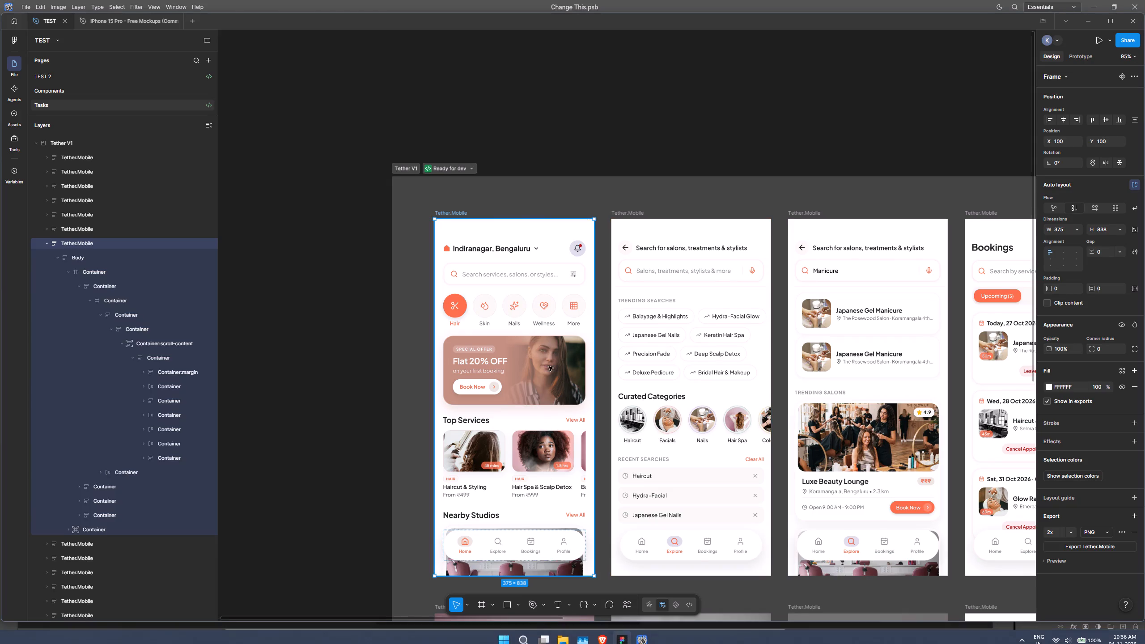
scroll(559, 365, "down", 13, "alt")
middle_click_drag(620, 326, 322, 486)
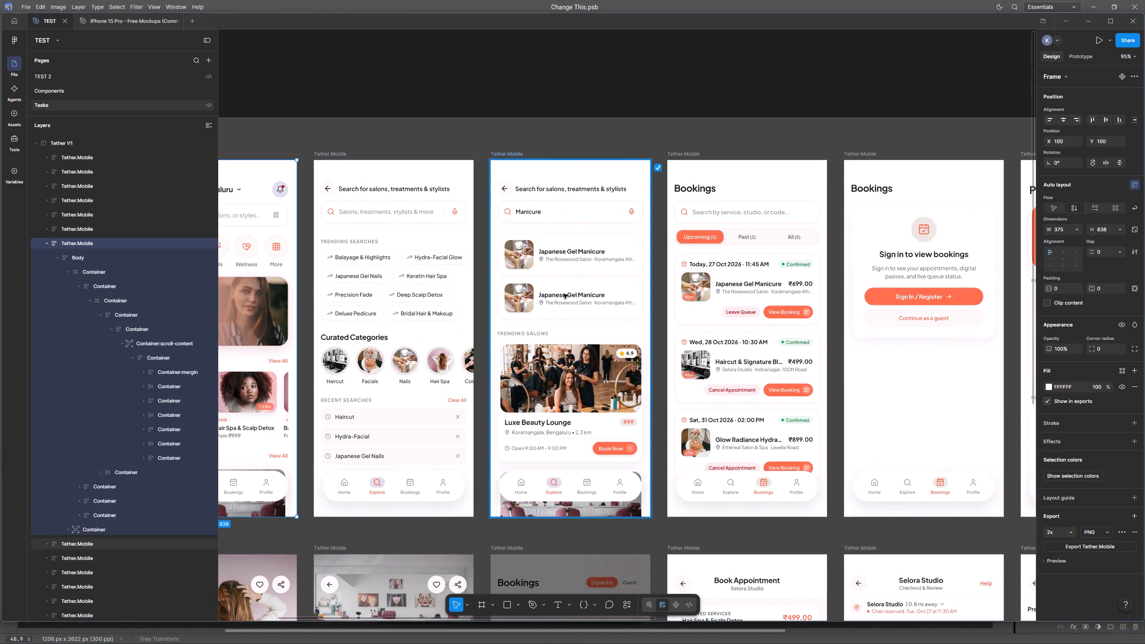
scroll(564, 294, "down", 5)
scroll(534, 339, "down", 1)
middle_click_drag(519, 369, 569, 182)
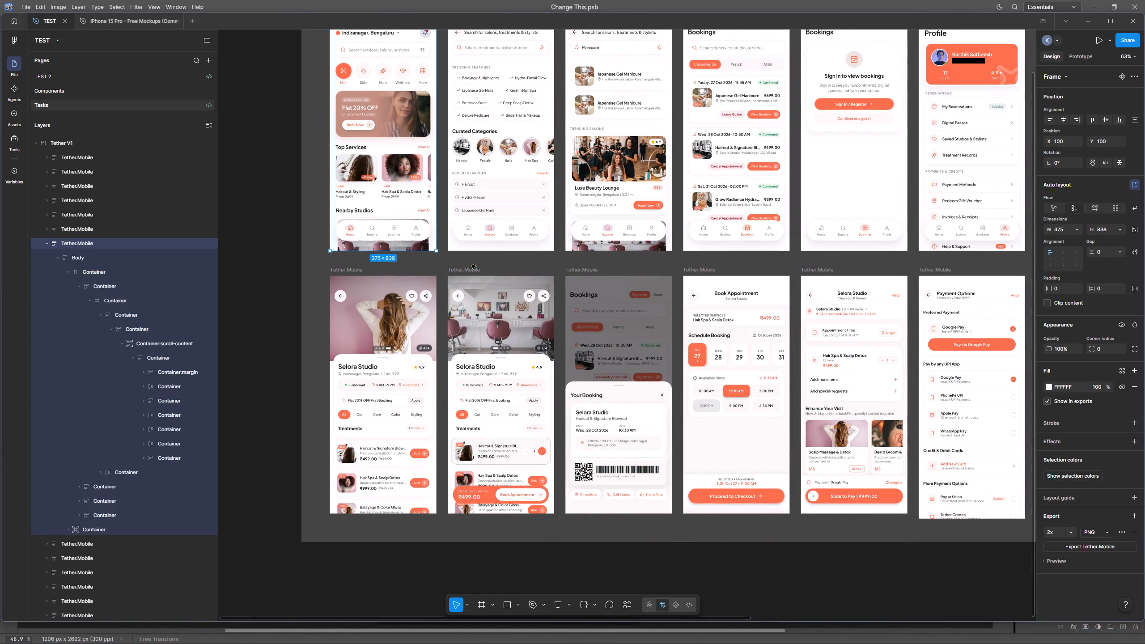
left_click(471, 264)
left_click(472, 270)
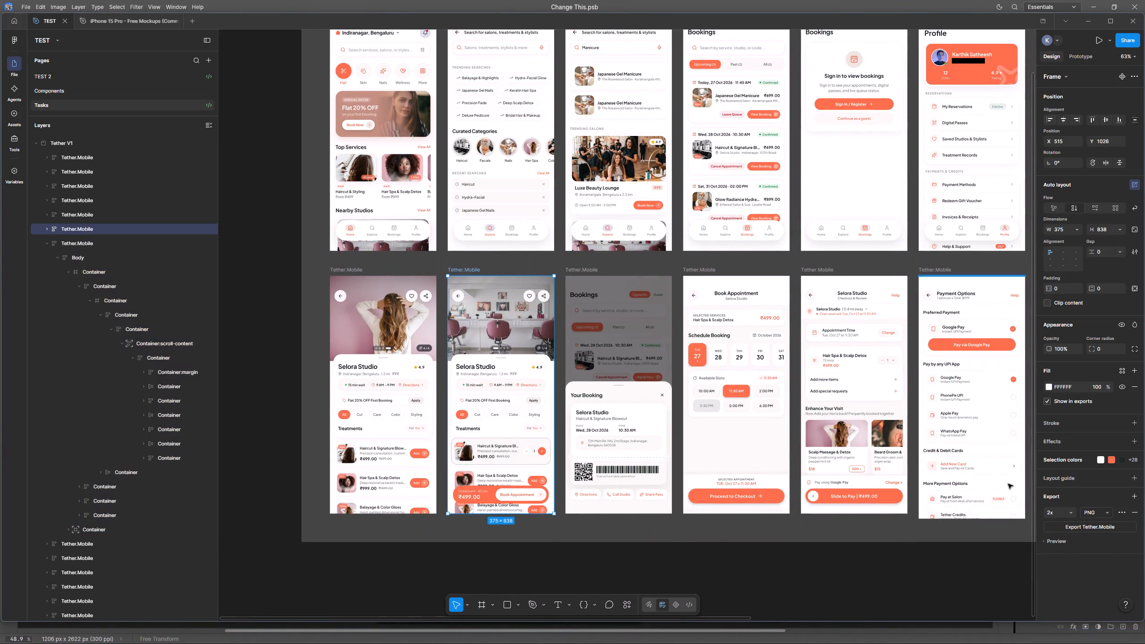
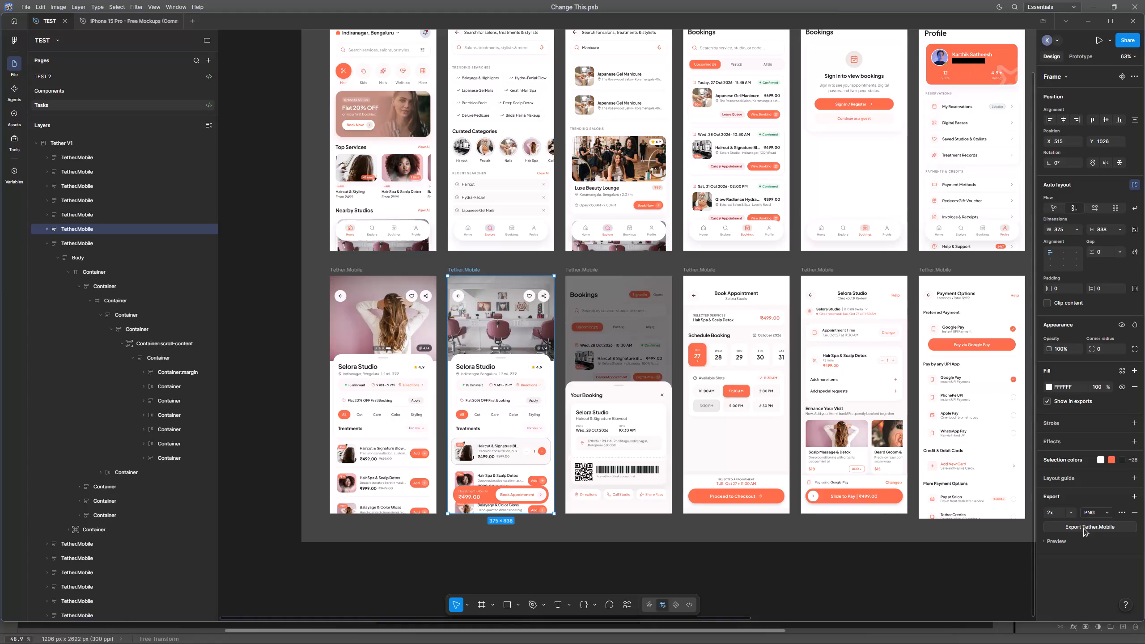
Export the selected Tether.Mobile frame as a 2x PNG to the Desktop, replacing the existing Tether.Mobile.png.
left_click(1108, 525)
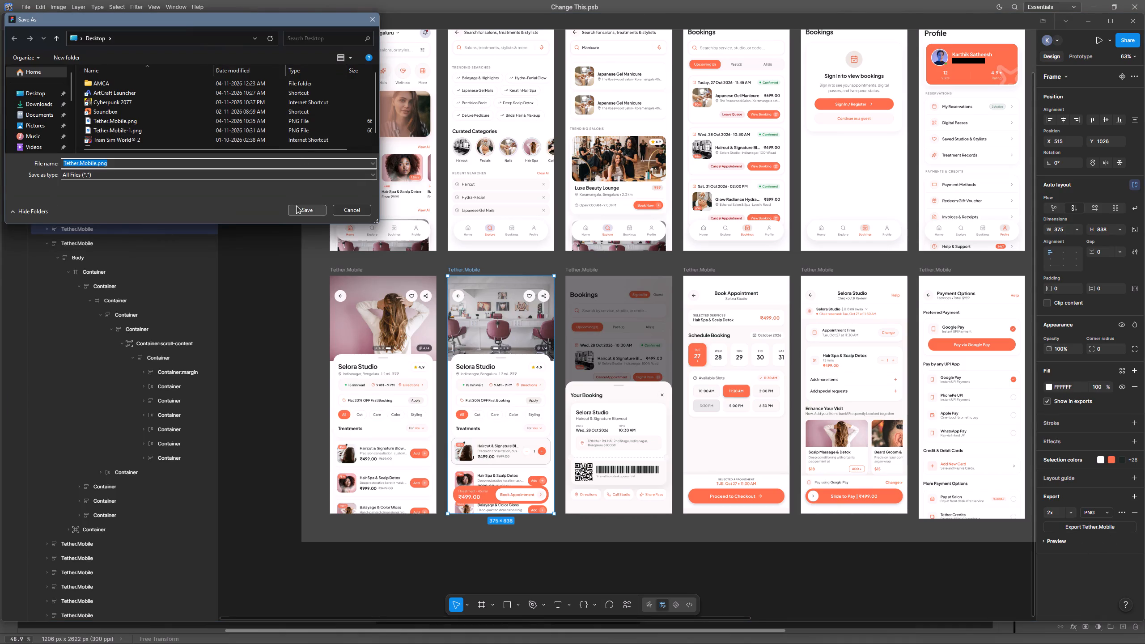
left_click(301, 212)
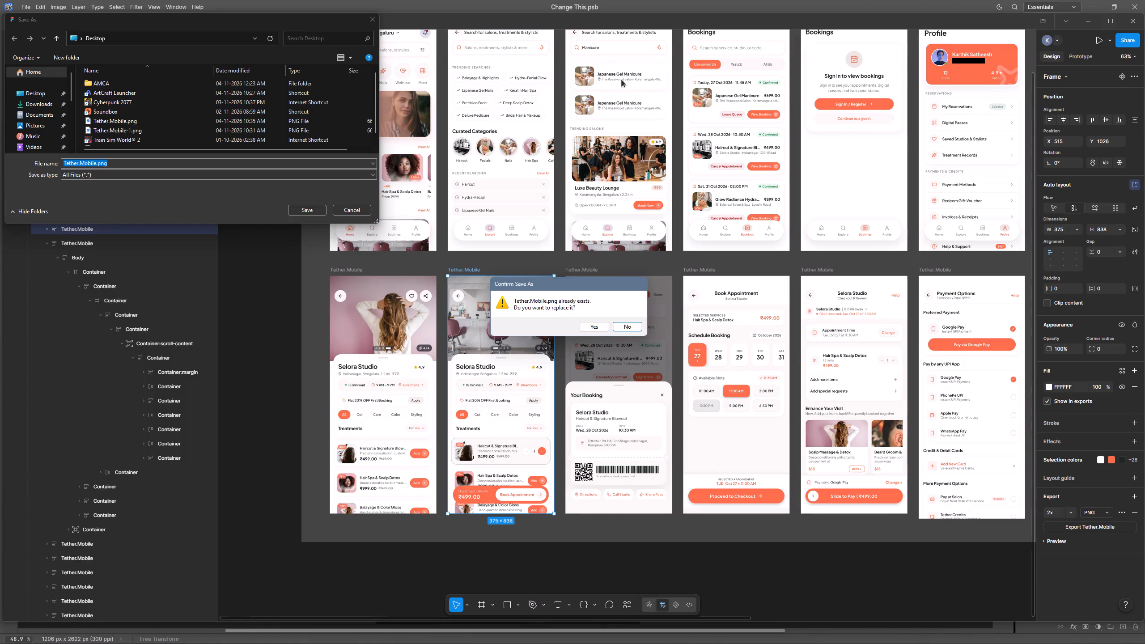
left_click(597, 325)
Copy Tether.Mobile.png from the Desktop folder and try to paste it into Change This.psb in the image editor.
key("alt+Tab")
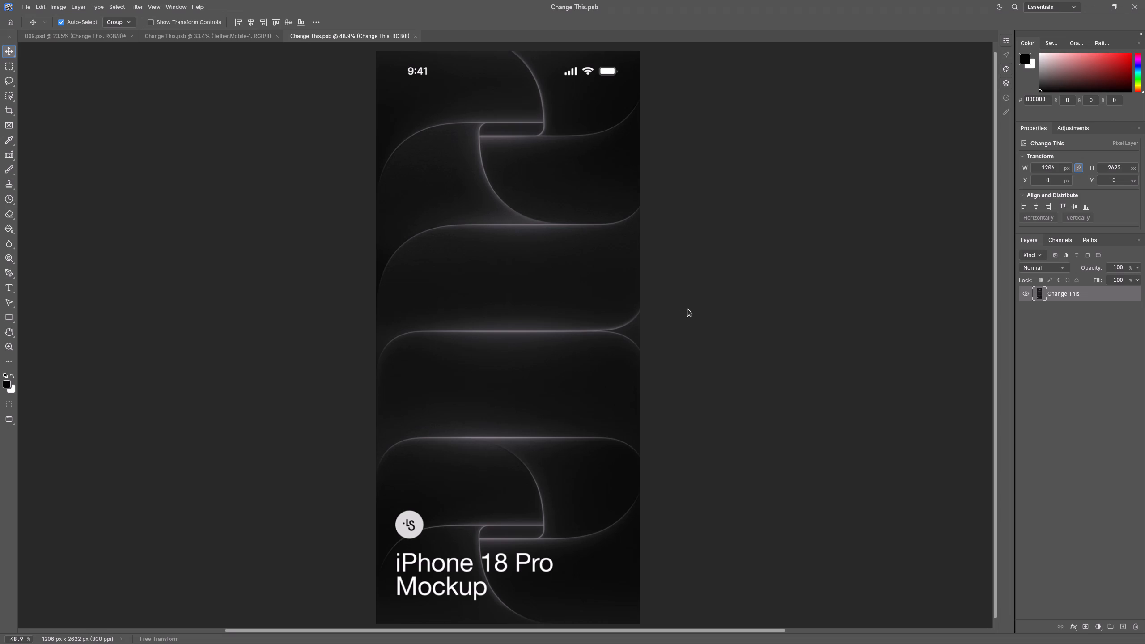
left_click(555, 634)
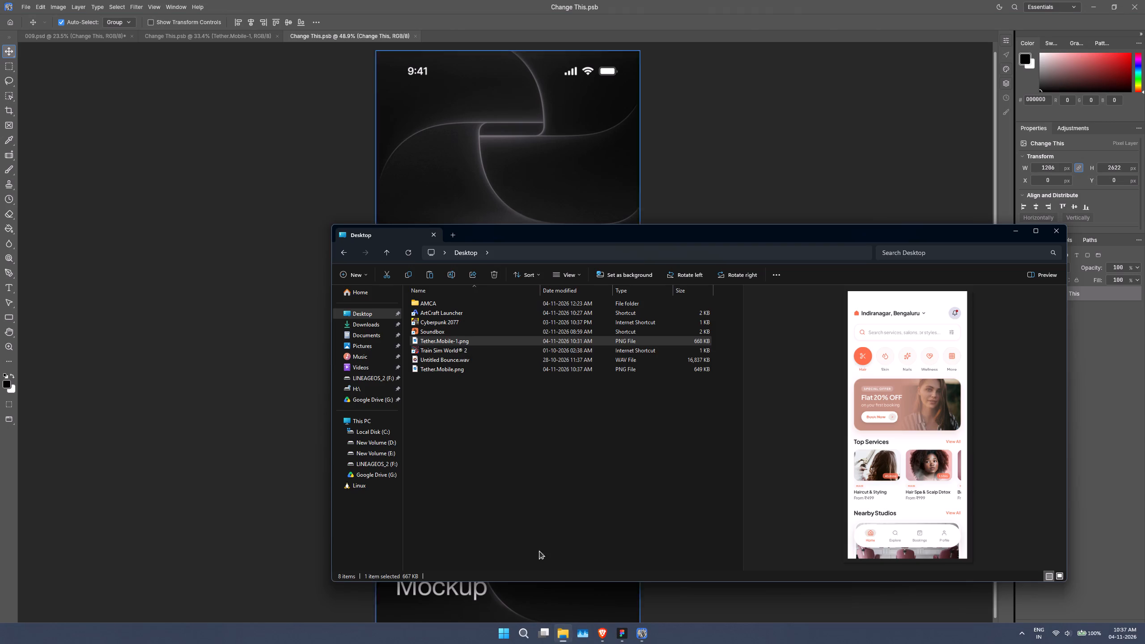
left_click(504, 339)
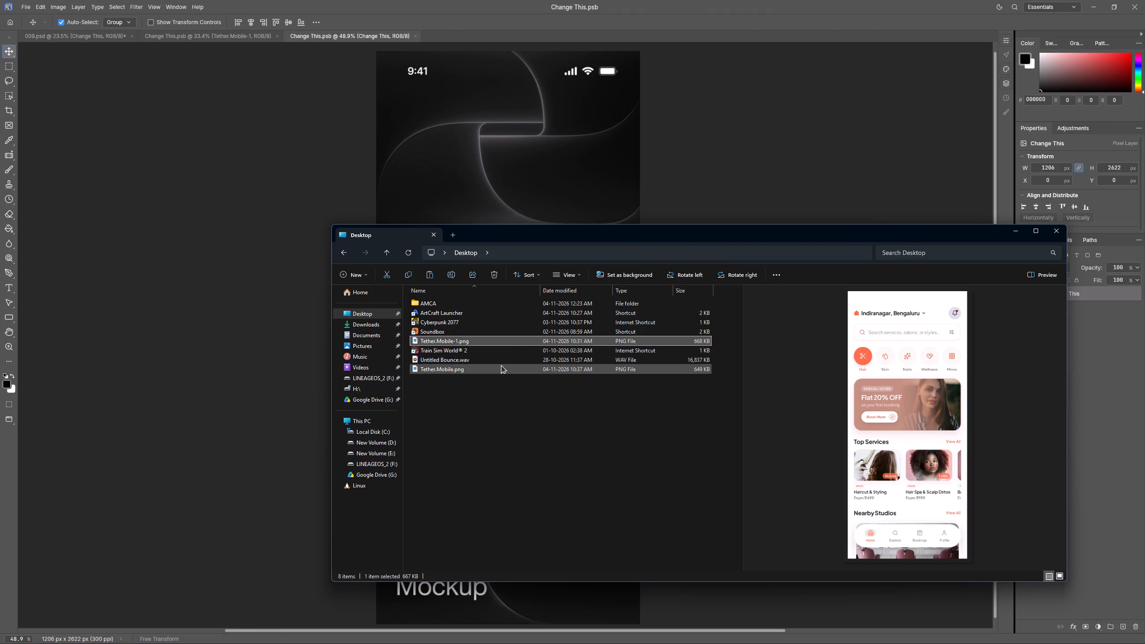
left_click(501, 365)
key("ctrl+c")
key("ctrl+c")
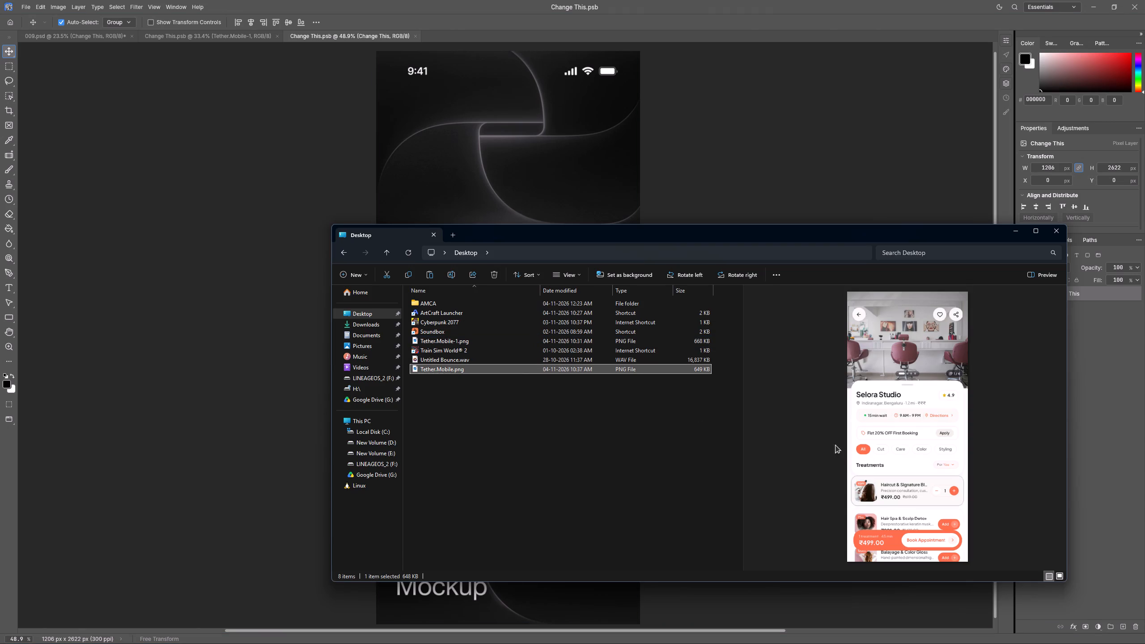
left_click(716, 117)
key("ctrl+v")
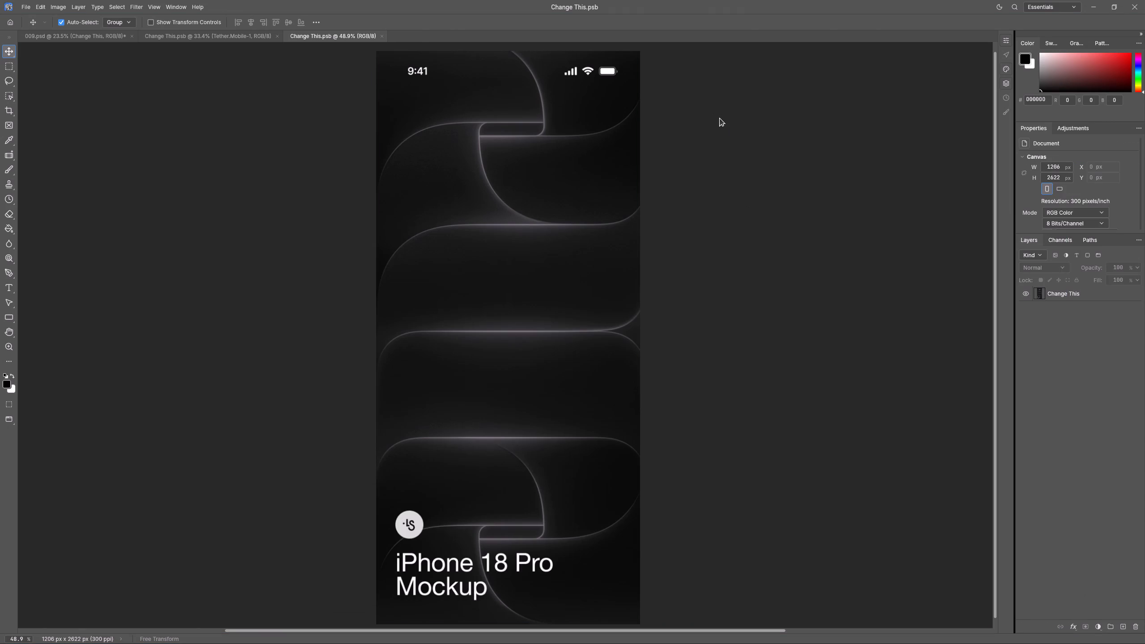
Place Tether.Mobile.png from the Desktop folder in File Explorer into the open Change This.psb canvas.
key("alt+Tab")
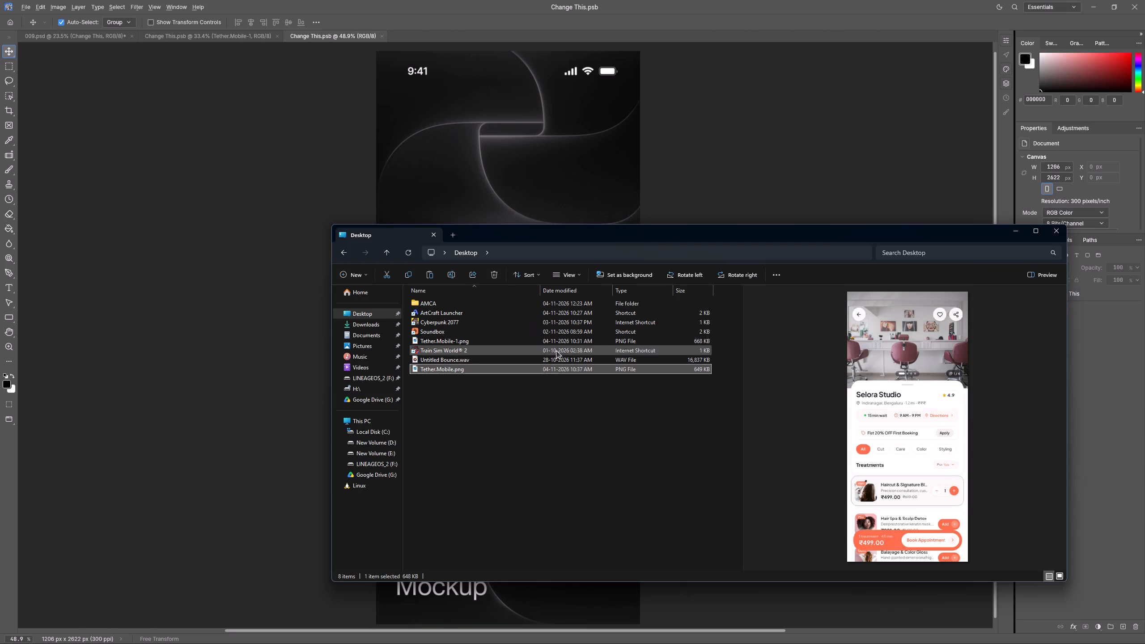
left_click_drag(549, 370, 489, 119)
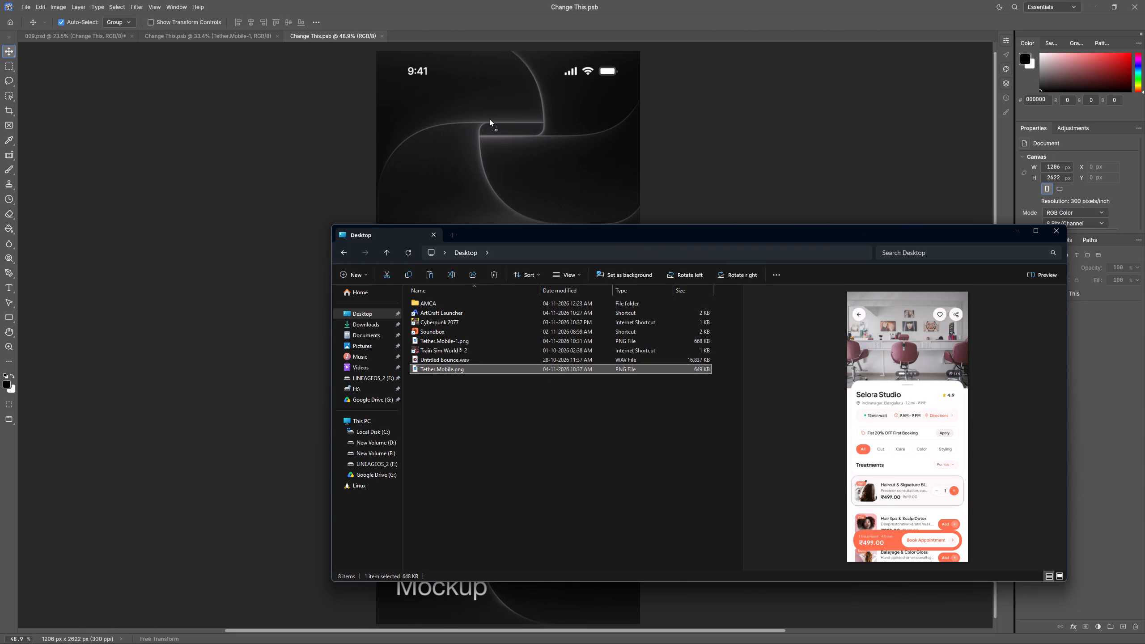
left_click_drag(489, 119, 487, 117)
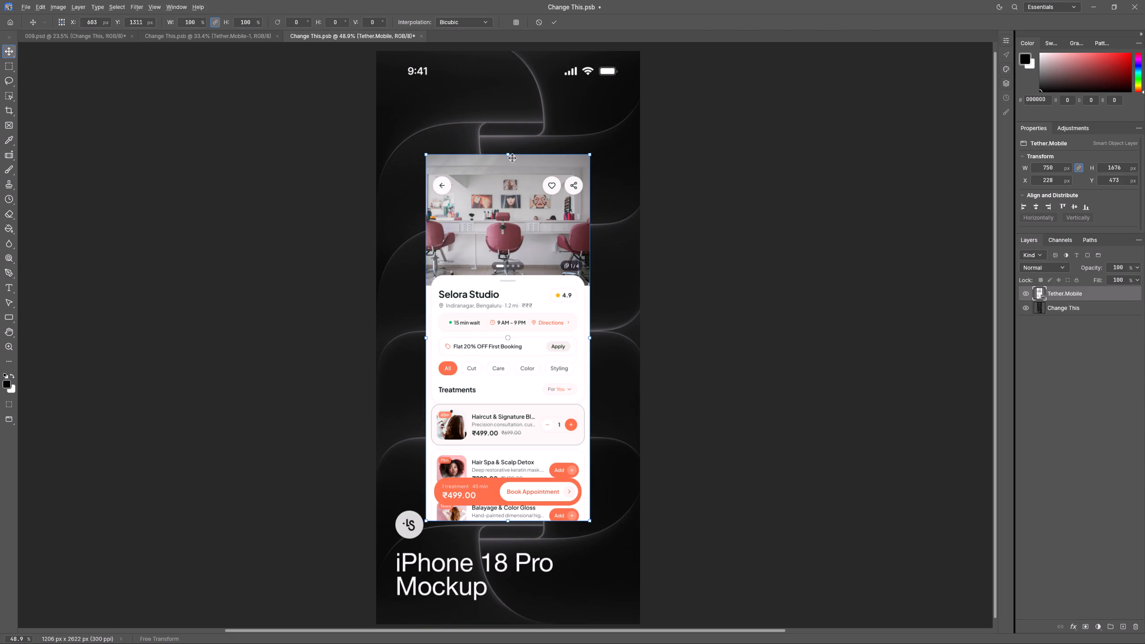
Scale the placed Tether.Mobile image proportionally to the canvas's full height, about 156.4%.
left_click_drag(508, 156, 517, 50)
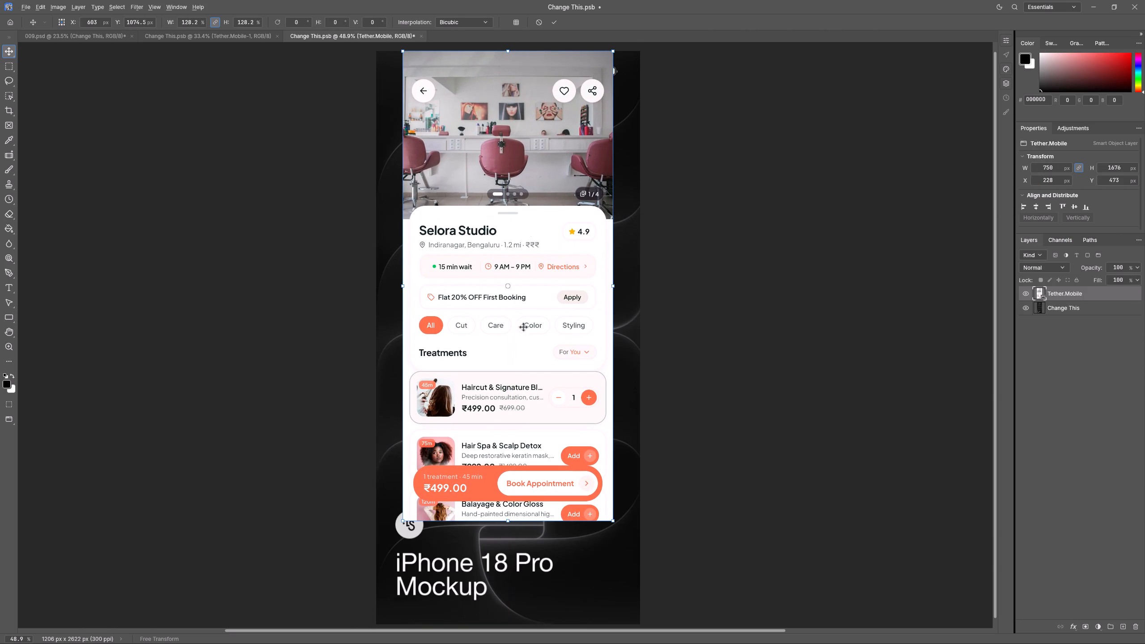
scroll(486, 425, "down", 2)
scroll(485, 434, "up", 1)
scroll(483, 438, "down", 2)
left_click_drag(512, 468, 510, 565)
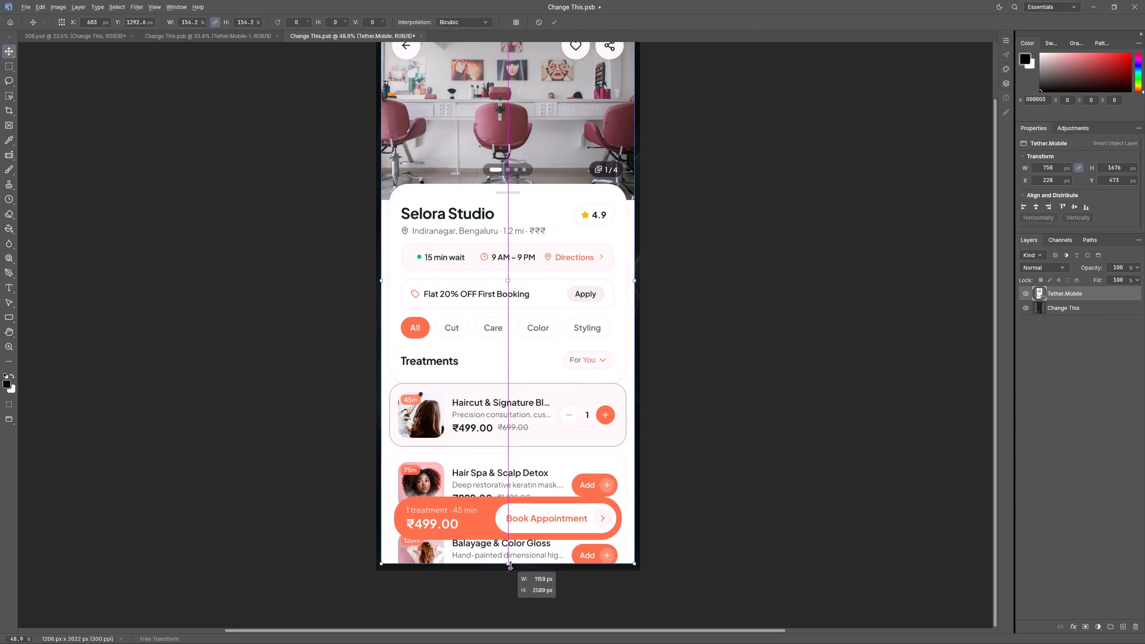
left_click_drag(510, 565, 510, 568)
Enlarge the Tether.Mobile image to meet both side edges of the canvas, at about 160.8%.
scroll(377, 270, "up", 5)
scroll(398, 428, "up", 4, "alt")
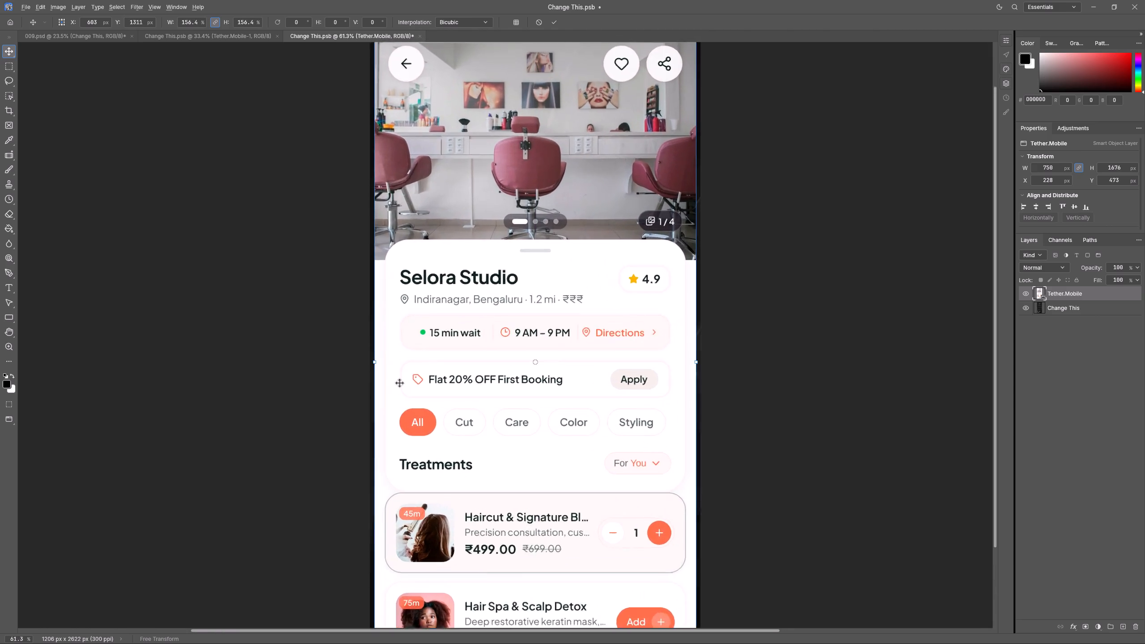
scroll(399, 383, "up", 14, "alt")
left_click_drag(357, 348, 347, 362)
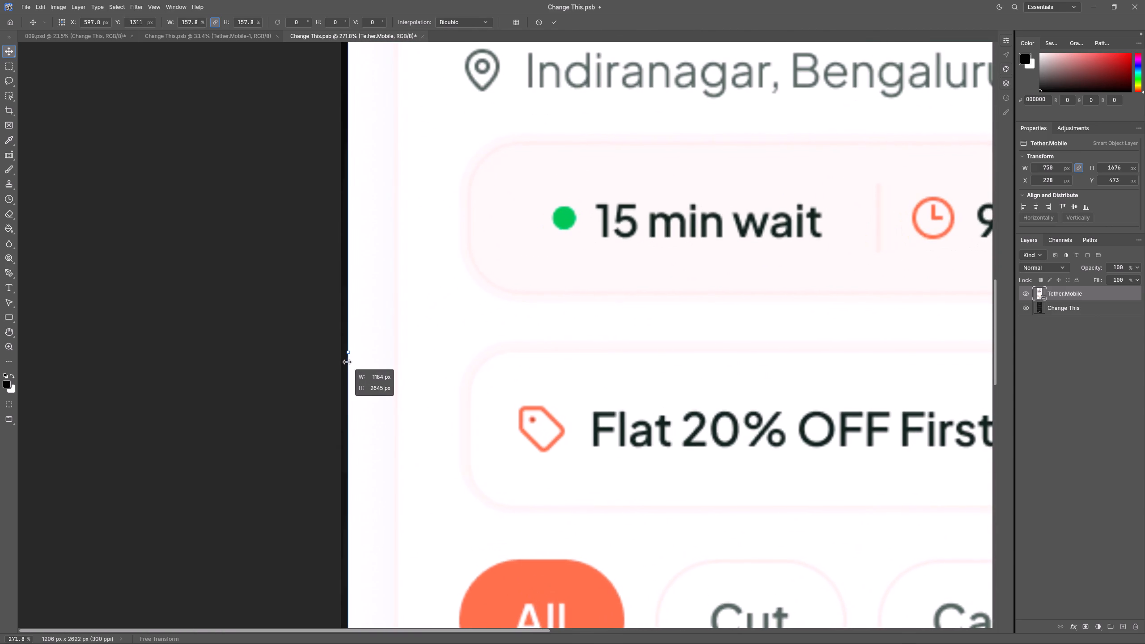
left_click_drag(347, 362, 343, 362)
scroll(517, 412, "down", 13, "alt")
scroll(766, 370, "down", 5, "shift")
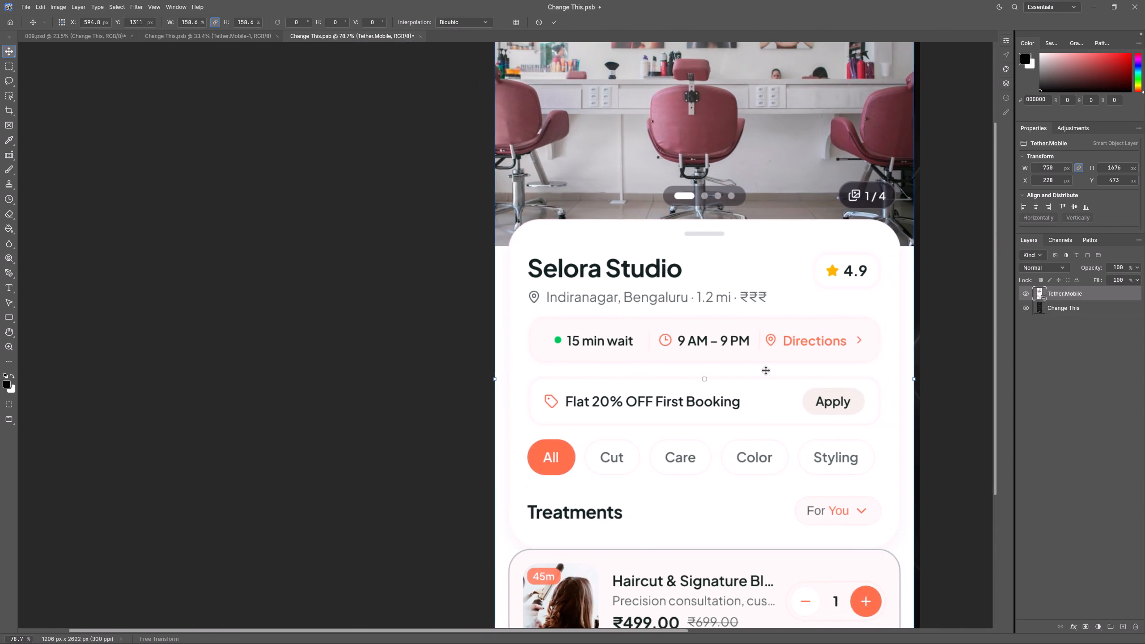
scroll(766, 370, "down", 2, "shift")
scroll(764, 373, "up", 1, "shift")
scroll(765, 378, "down", 4, "shift")
scroll(850, 397, "up", 12, "alt")
left_click_drag(830, 369, 843, 393)
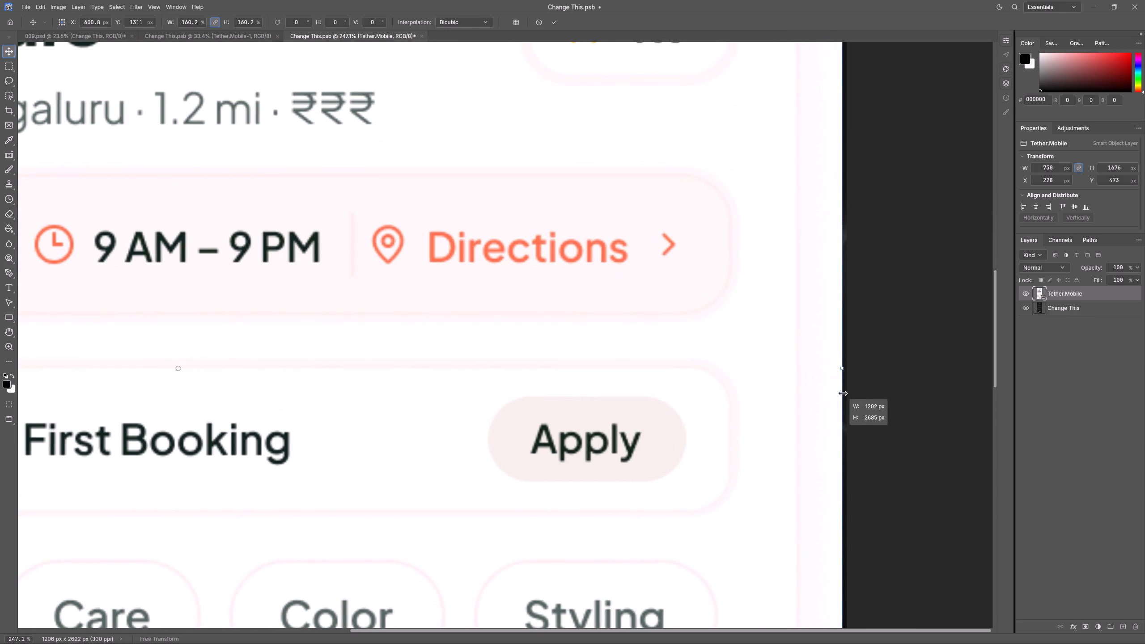
left_click_drag(843, 393, 846, 399)
scroll(787, 381, "down", 14, "alt")
scroll(729, 378, "up", 1, "alt")
scroll(726, 377, "down", 7, "alt")
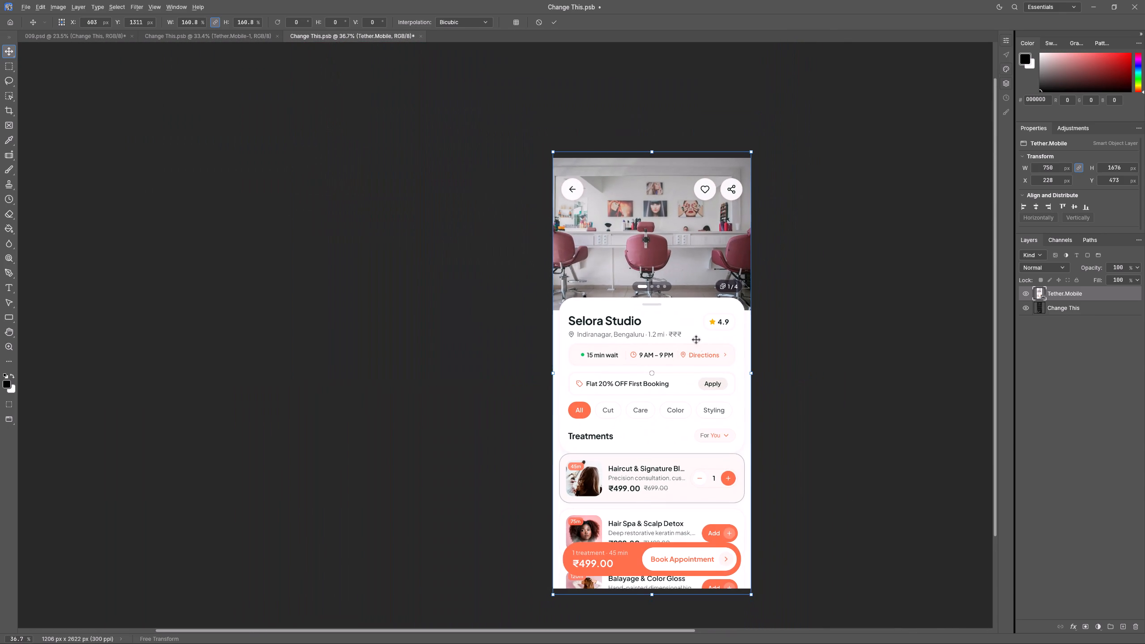
Move the Tether.Mobile image down to Y 0 px, apply the transform, and save Change This.psb.
left_click_drag(657, 275, 657, 280, "shift")
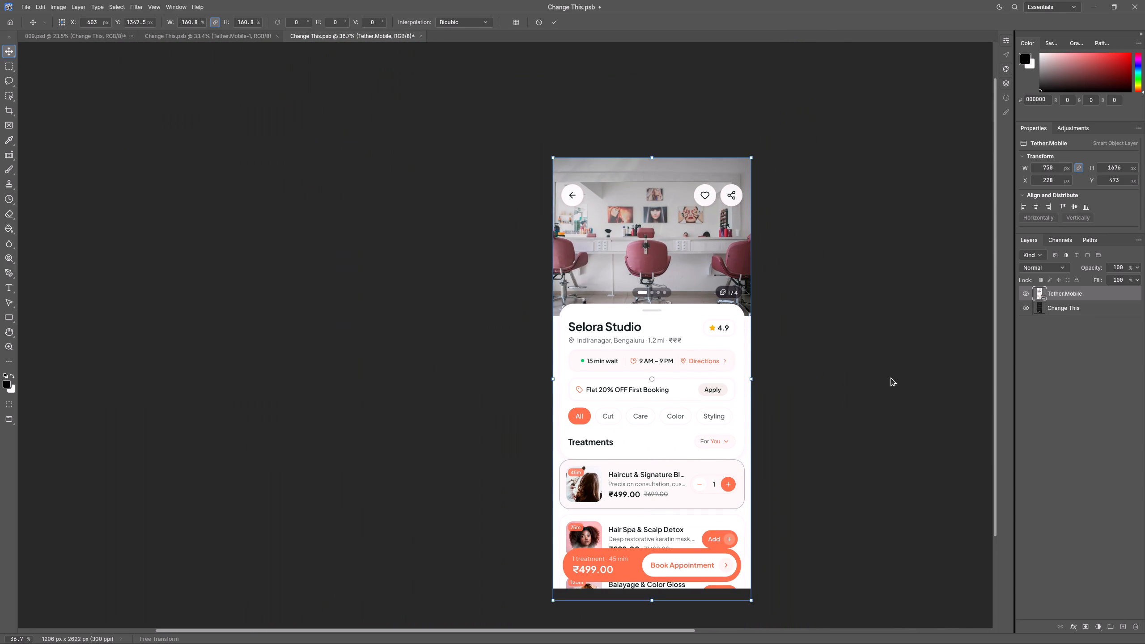
left_click(883, 355)
key("ctrl+s")
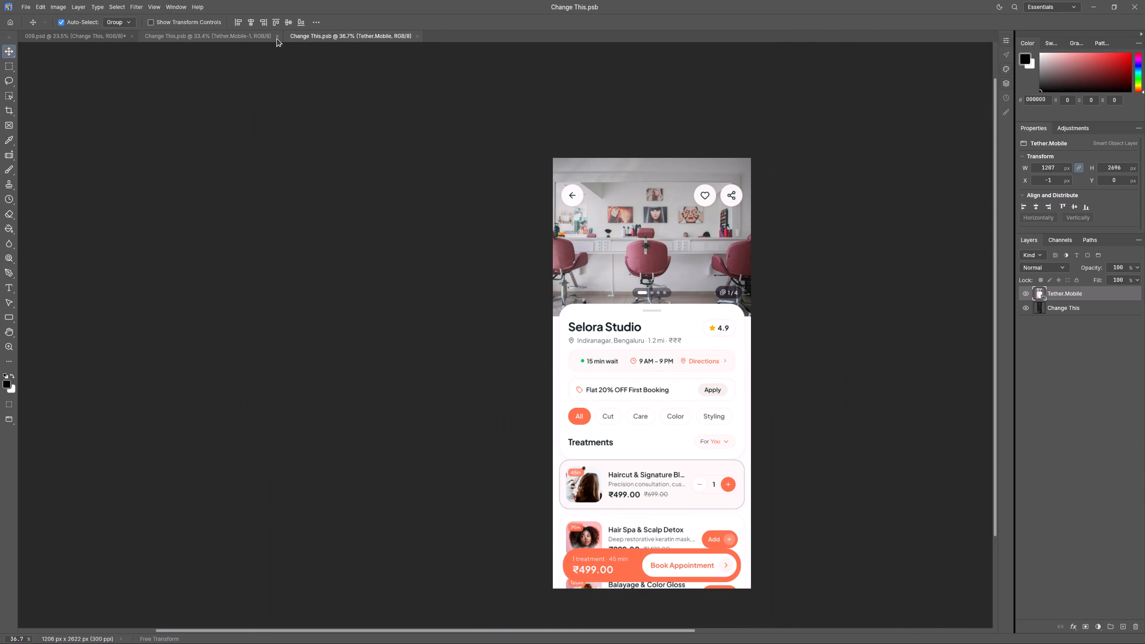
Close the Change This.psb containing Tether.Mobile-1 and return to 009.psd to inspect both phone screens.
left_click(276, 38)
left_click(97, 40)
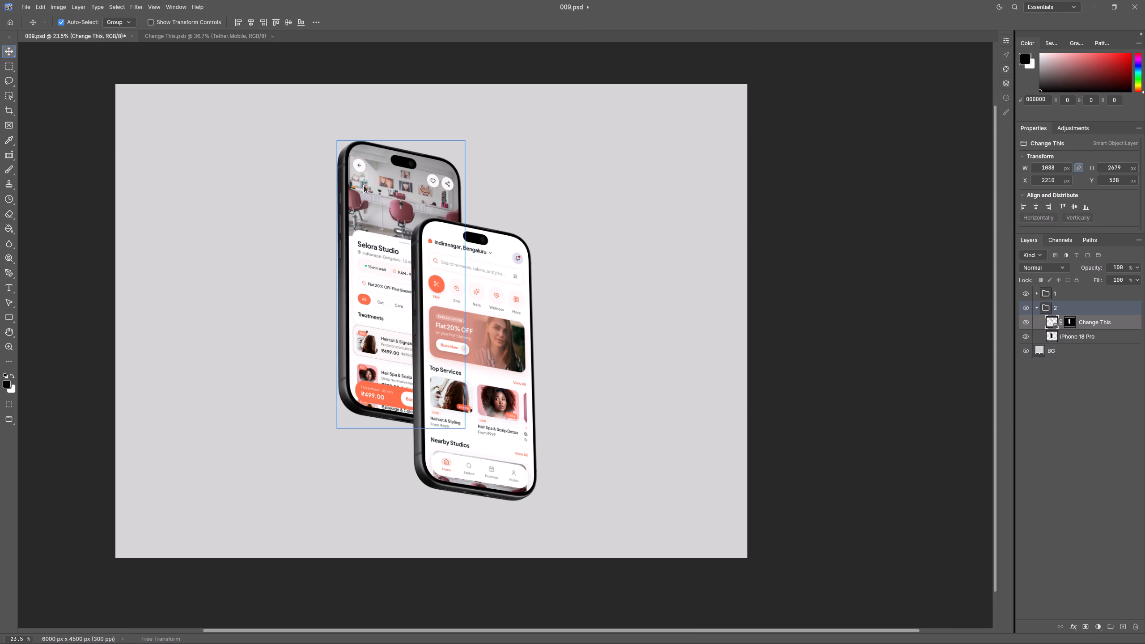
scroll(407, 251, "up", 5, "alt")
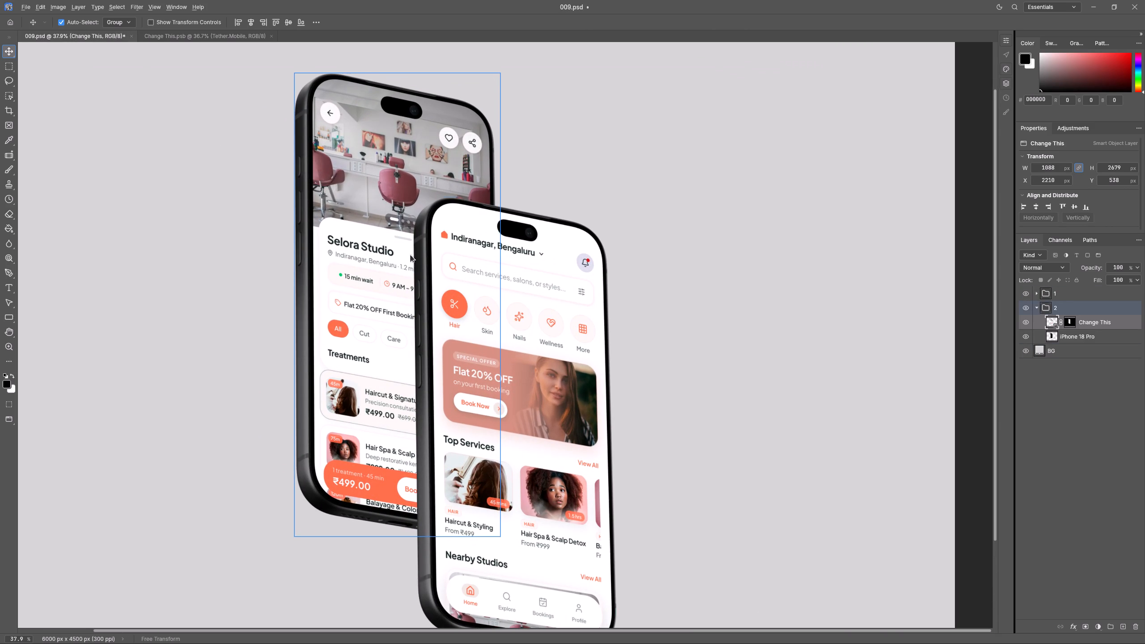
scroll(548, 324, "down", 7, "alt")
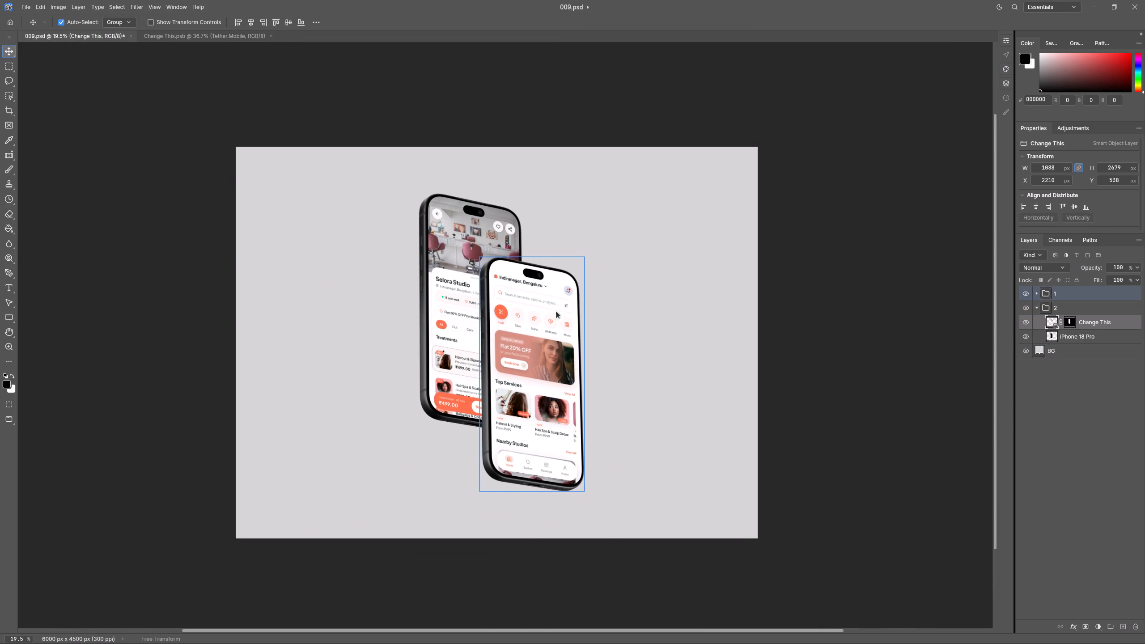
left_click(864, 287)
scroll(429, 299, "up", 2, "alt")
Change the BG solid colour fill layer in 009.psd to black.
left_click(292, 298)
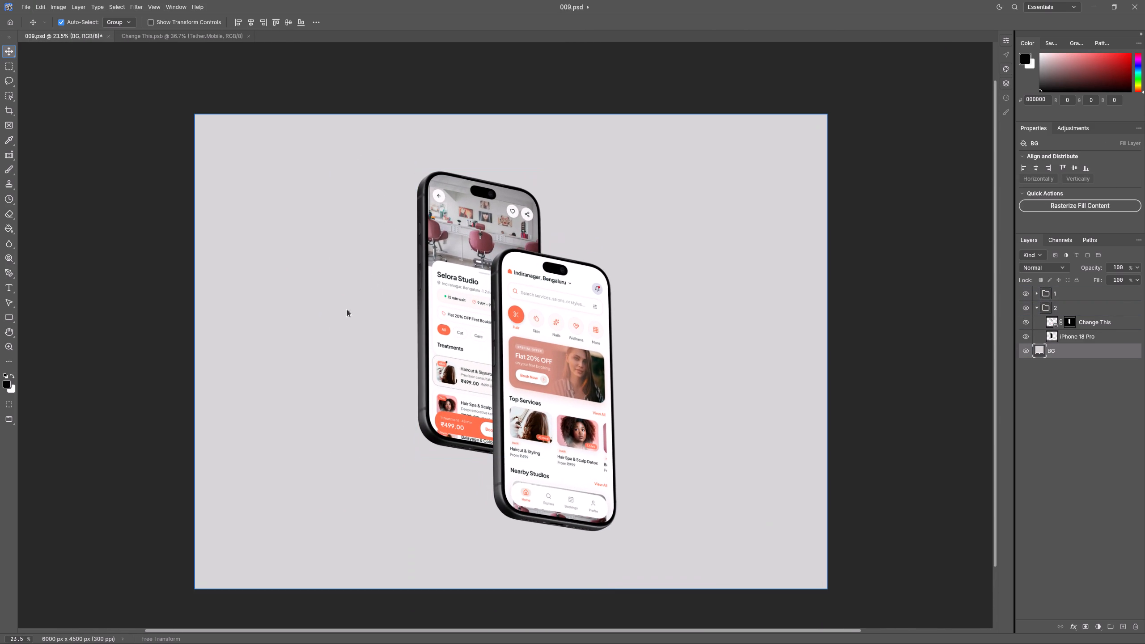
left_click(735, 282, "alt")
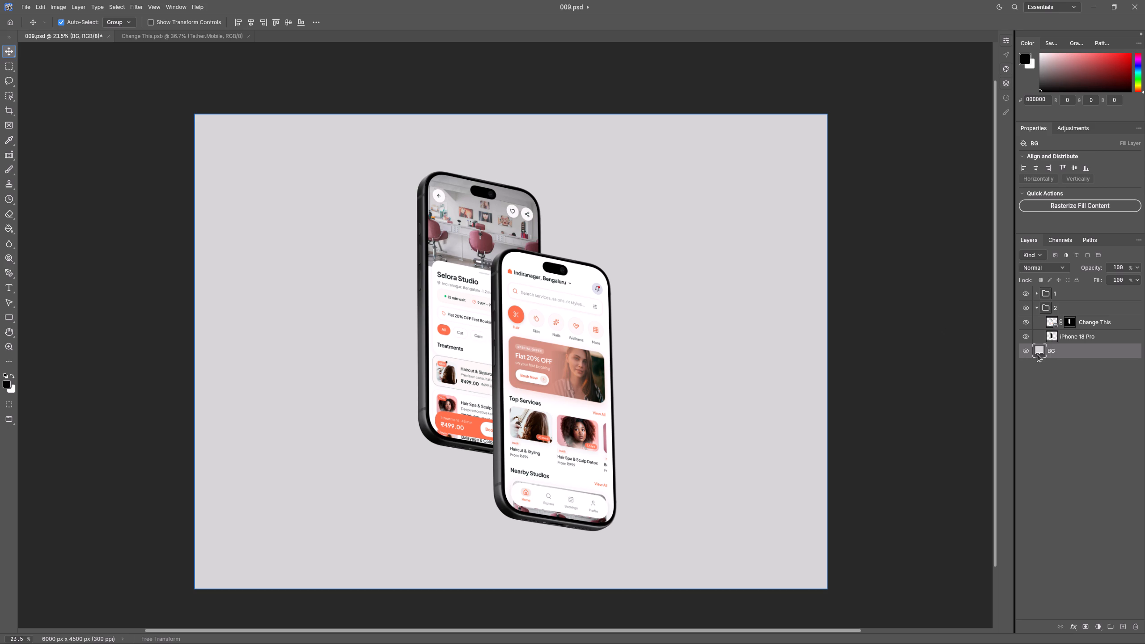
left_click(1036, 352)
double_click(1037, 345)
left_click_drag(499, 330, 450, 336)
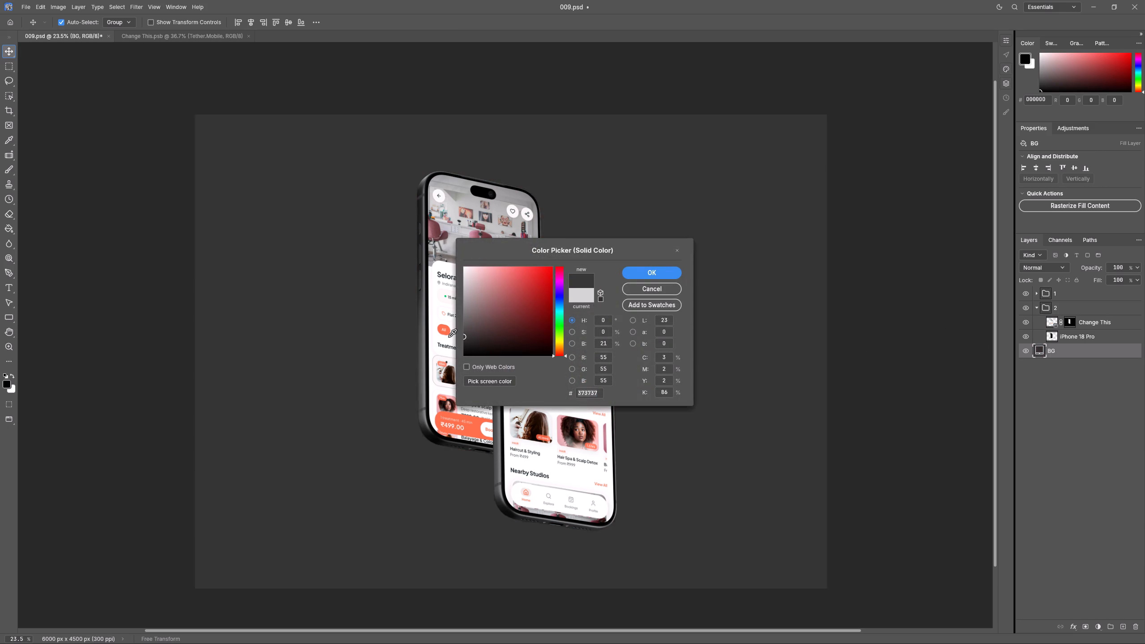
left_click_drag(450, 336, 417, 409)
left_click(651, 267)
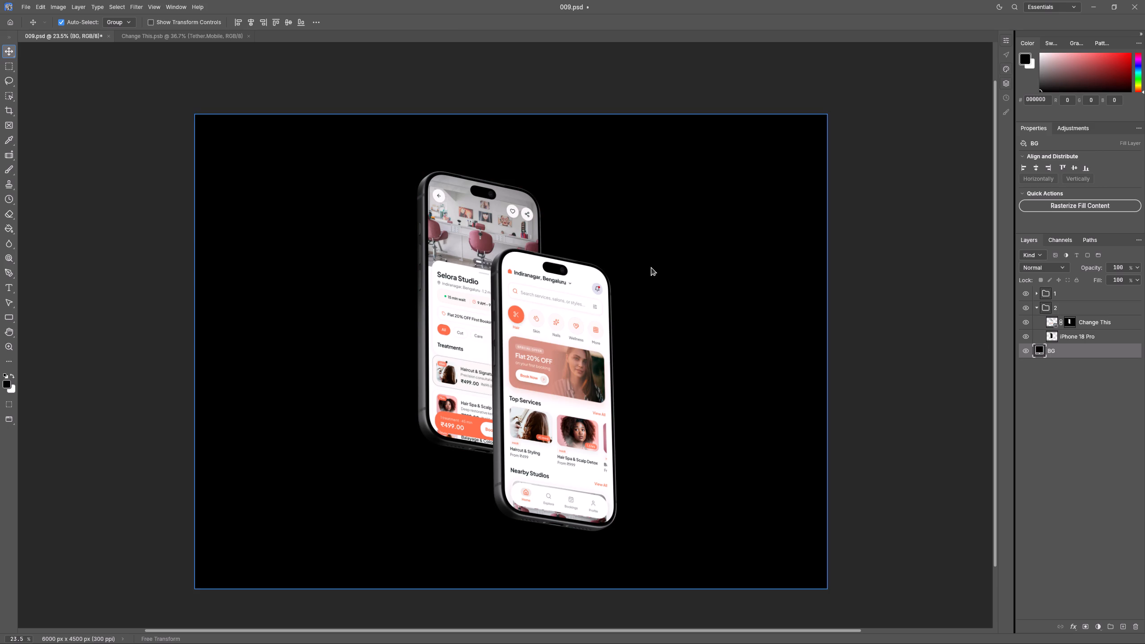
Collapse group 2, select groups 1 and 2 together, and enlarge both phones proportionally to about 121.6%.
left_click(538, 296)
left_click(422, 281, "shift")
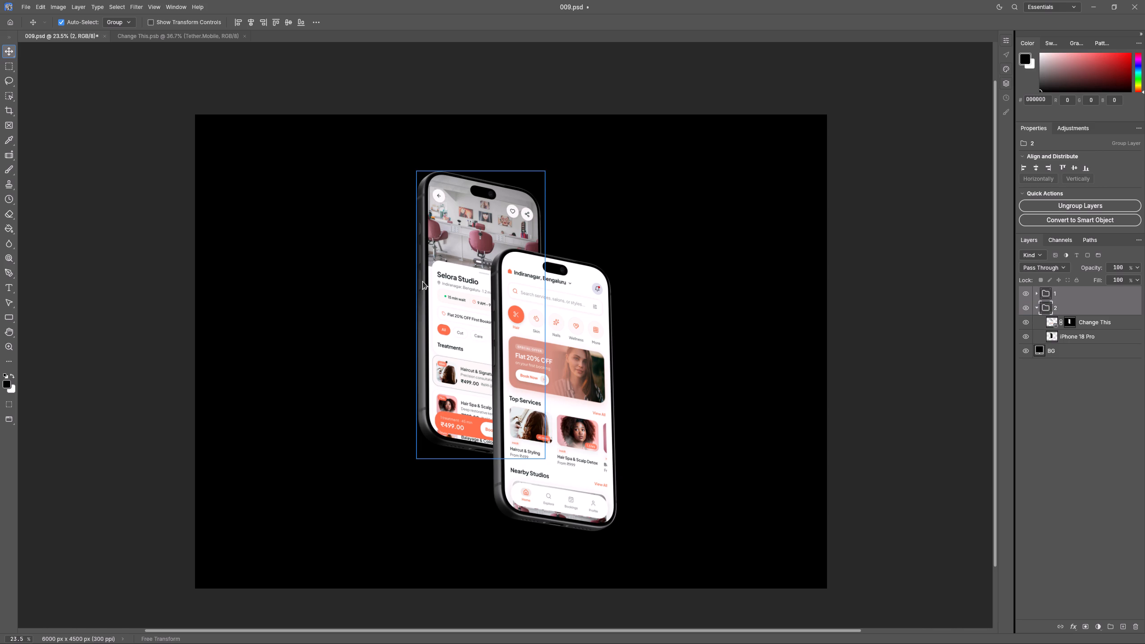
left_click(588, 353)
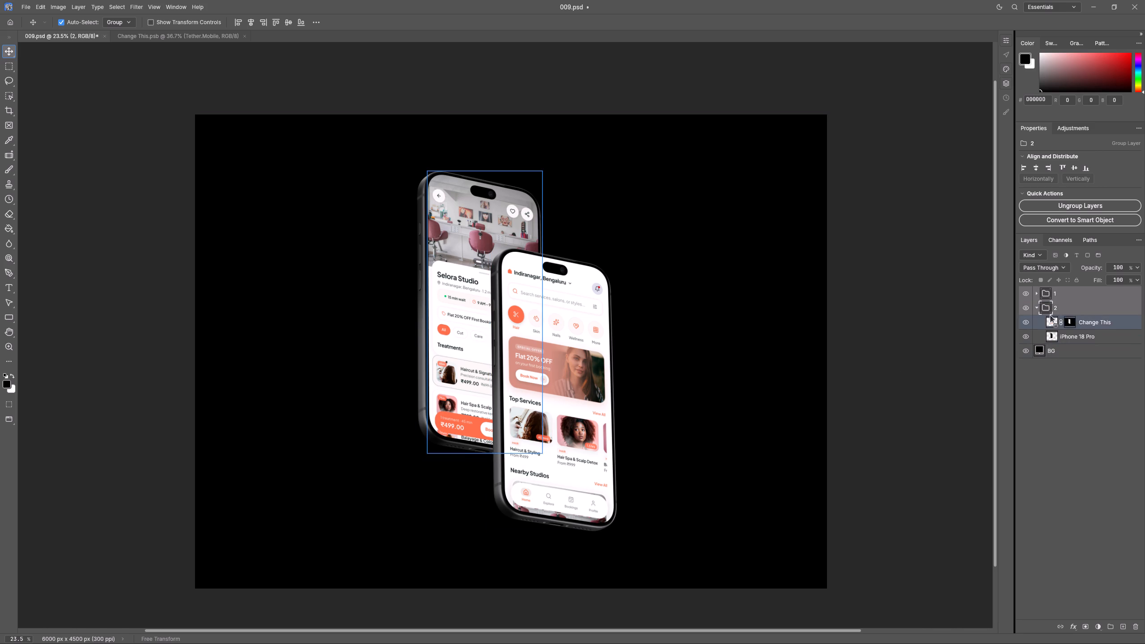
left_click(1037, 307)
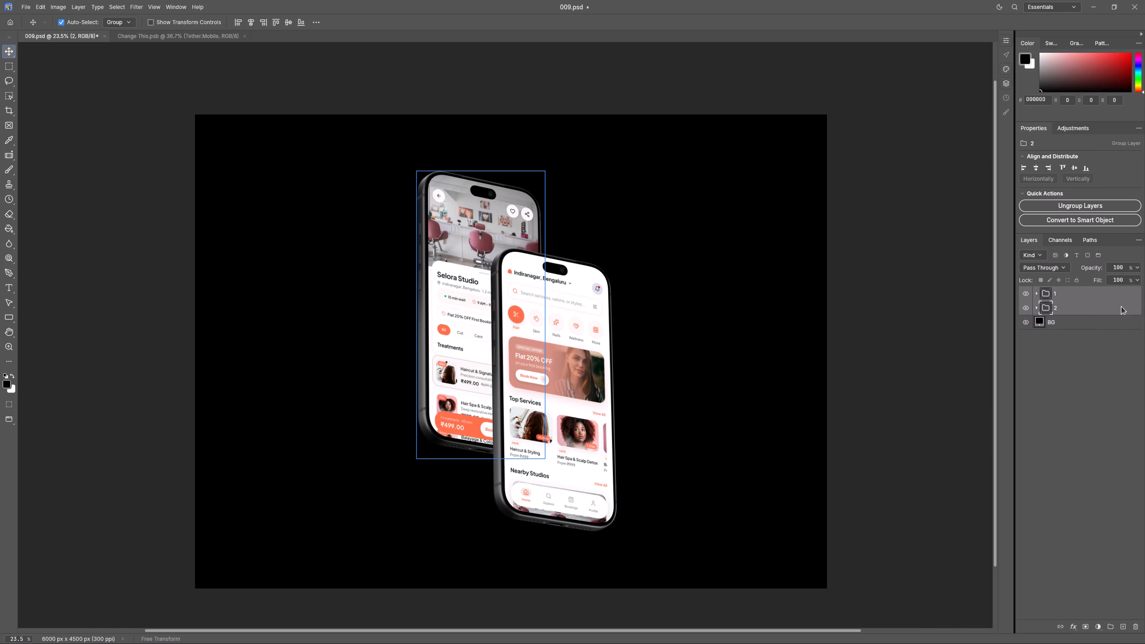
left_click(1122, 303)
left_click(1121, 289, "shift")
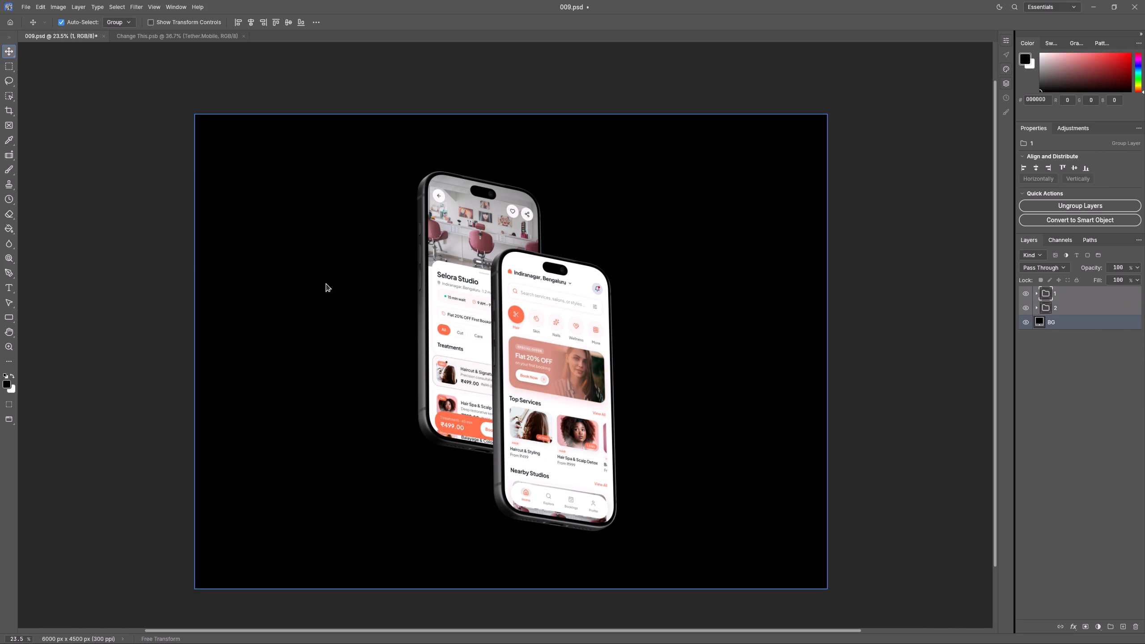
key("ctrl+t")
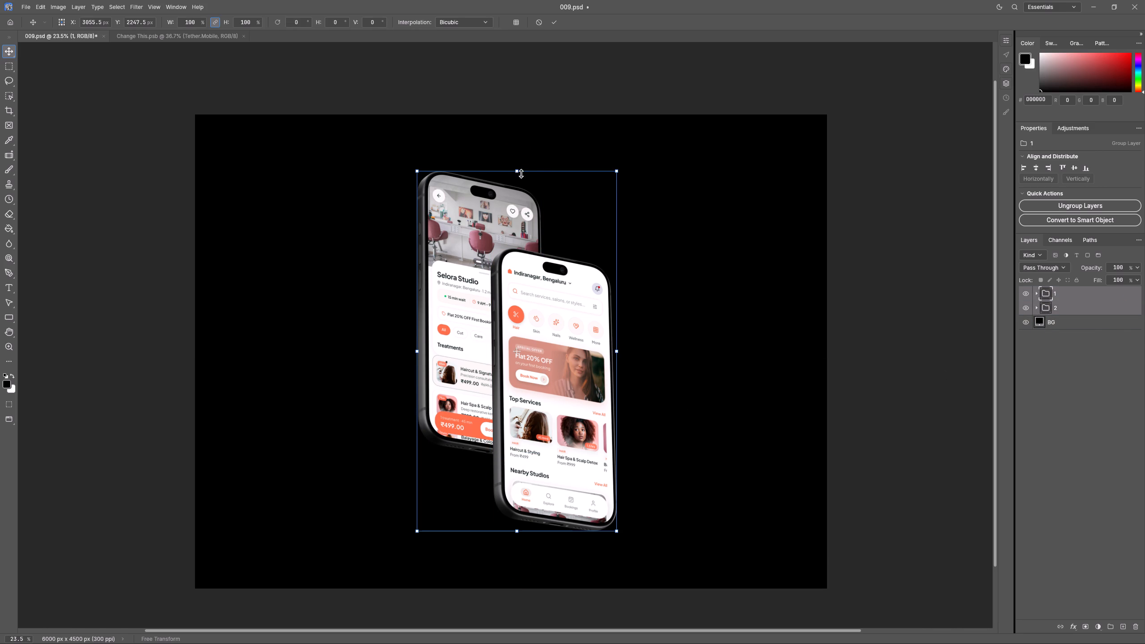
left_click_drag(519, 172, 529, 132)
left_click_drag(516, 531, 523, 569)
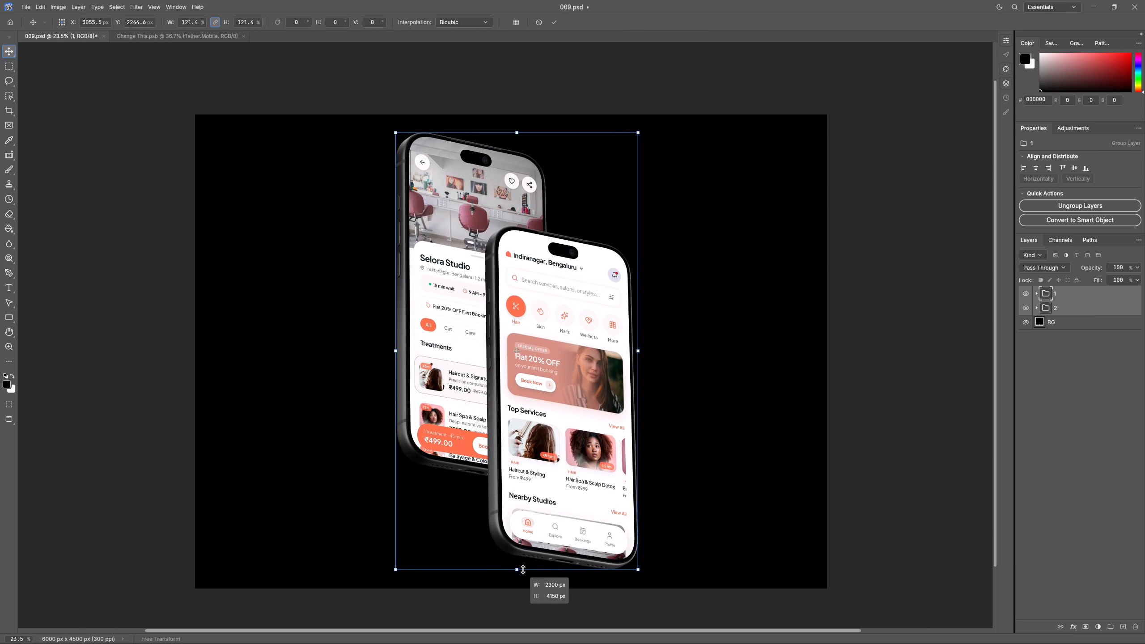
left_click_drag(523, 569, 523, 570)
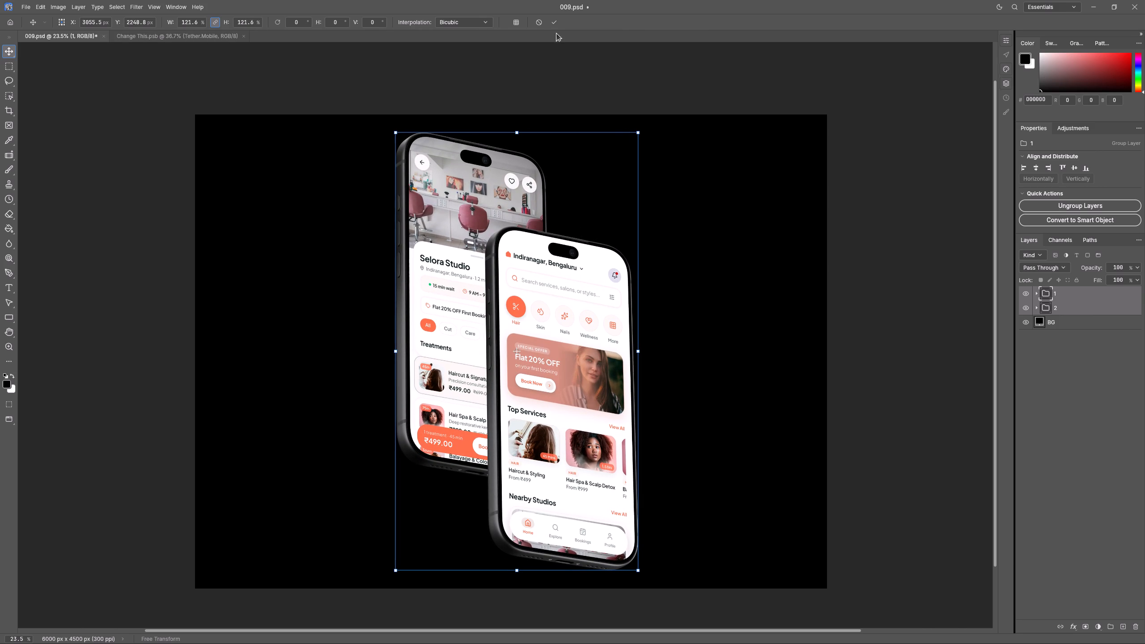
left_click(553, 16)
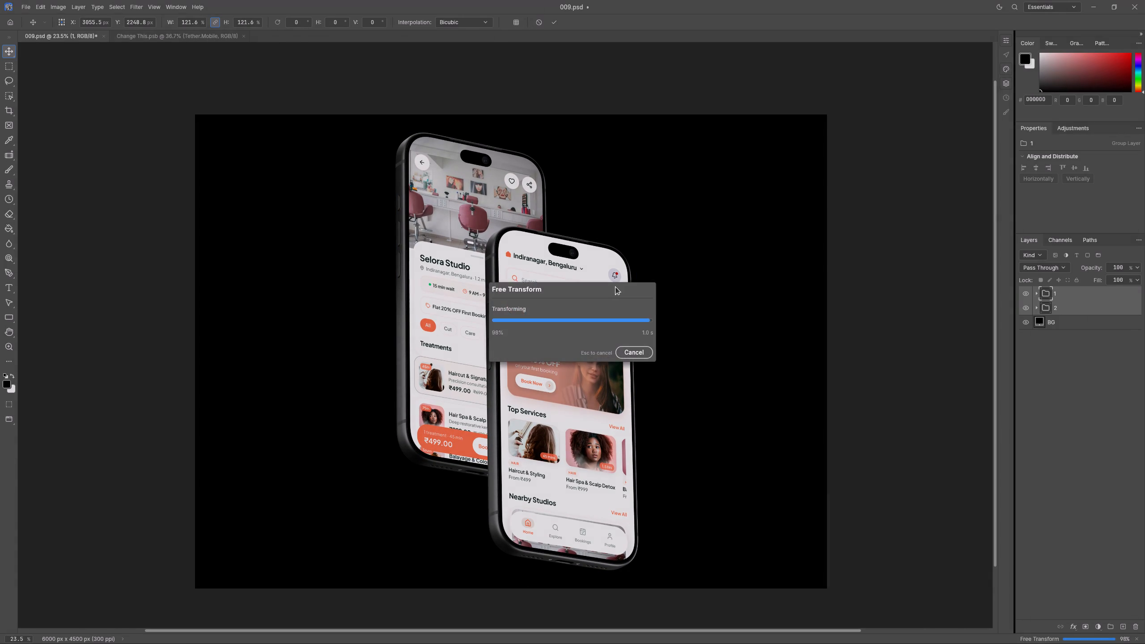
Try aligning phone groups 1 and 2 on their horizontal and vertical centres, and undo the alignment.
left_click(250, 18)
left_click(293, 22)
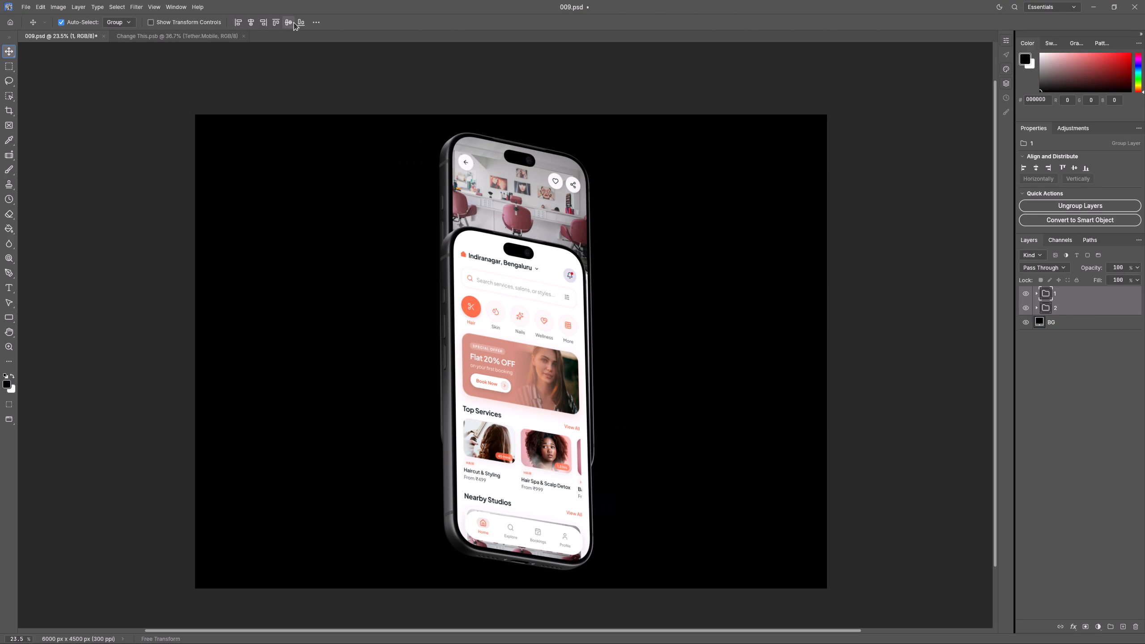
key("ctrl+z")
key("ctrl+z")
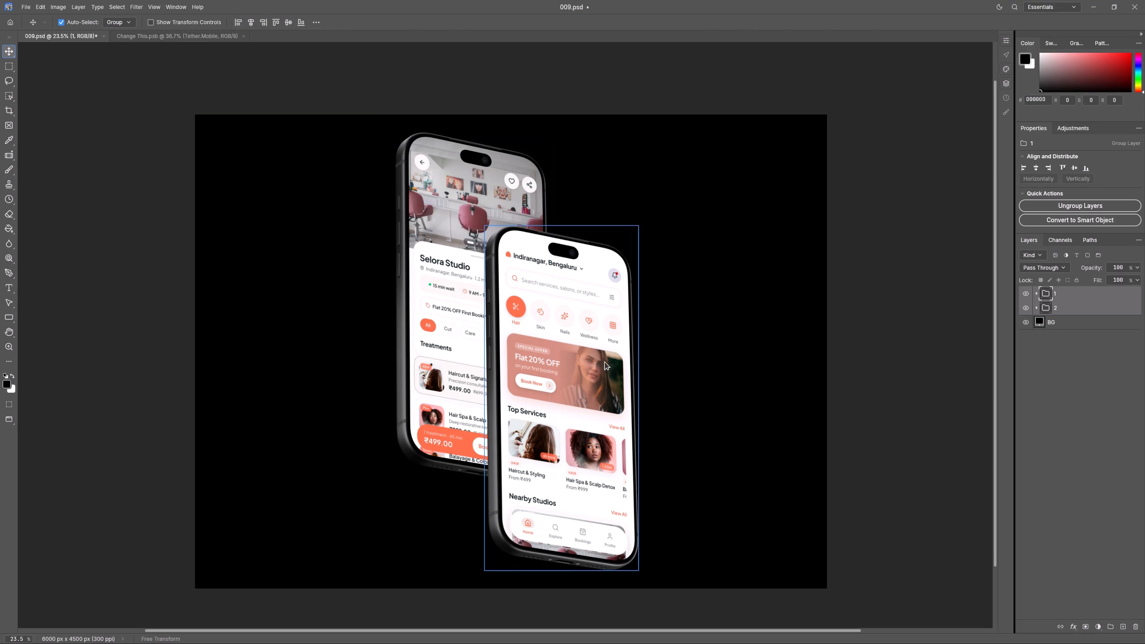
Shift both phones together slightly downward on the black canvas and deselect them by selecting the BG layer.
left_click(470, 251, "shift")
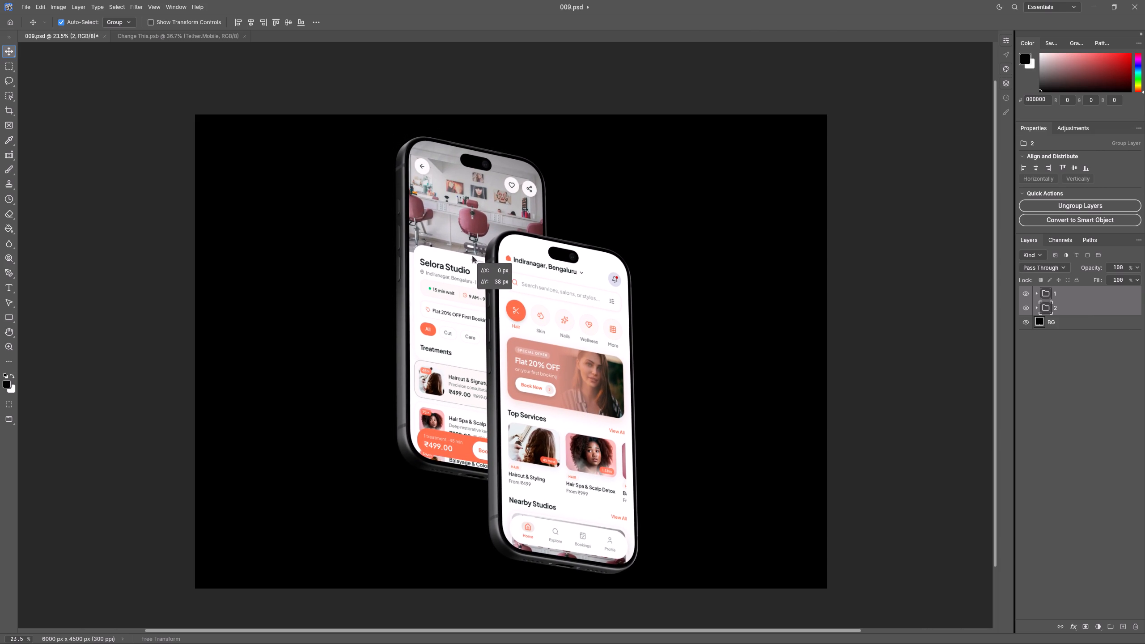
left_click(932, 323)
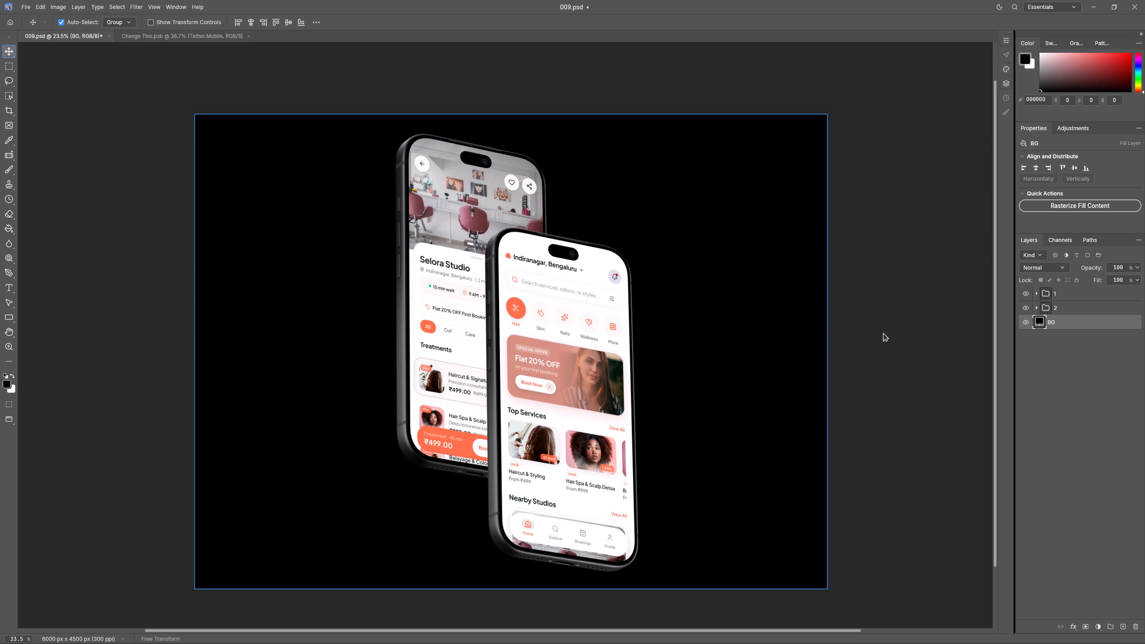
Export the mockup at full size as 009.png to the Desktop, in PNG format with transparency and no metadata.
key("ctrl+alt+shift+w")
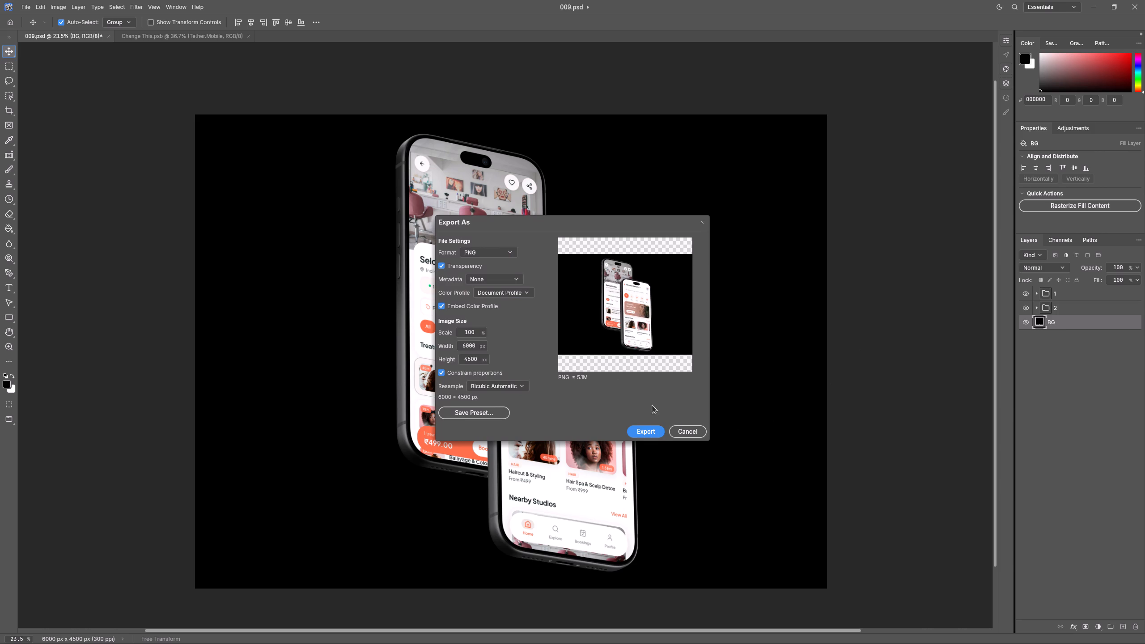
left_click(501, 276)
left_click(501, 276)
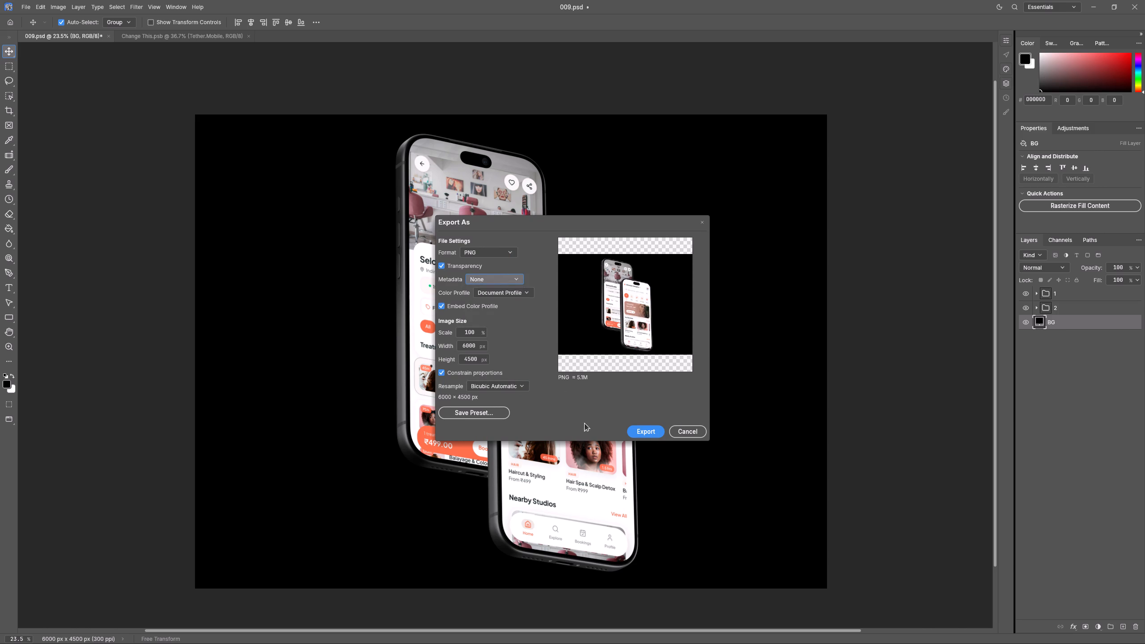
left_click(641, 430)
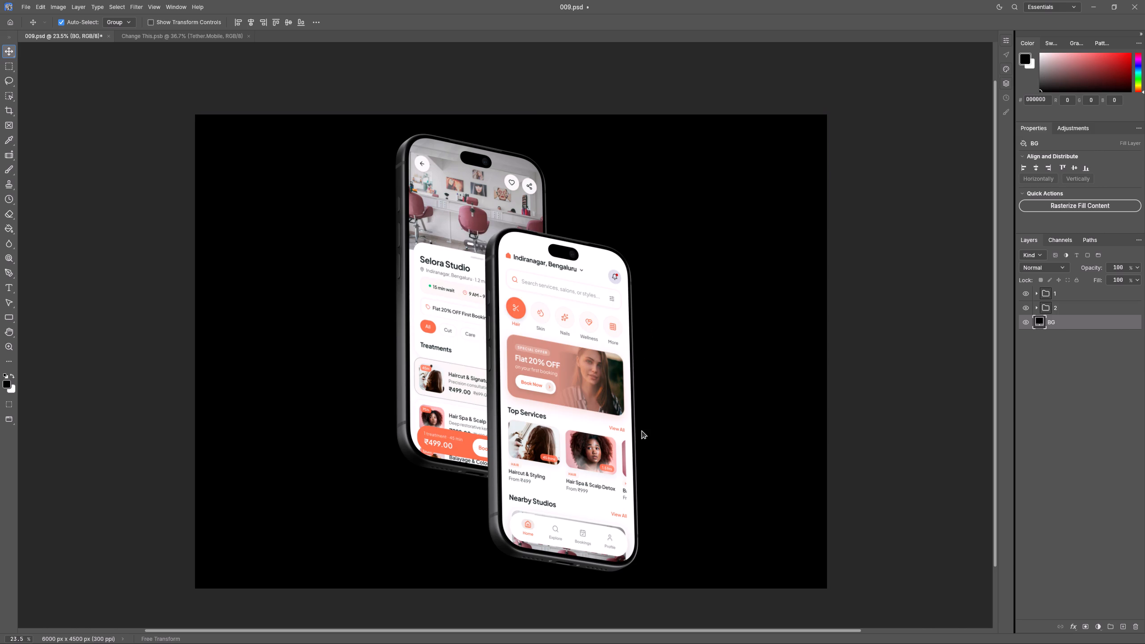
left_click(28, 72)
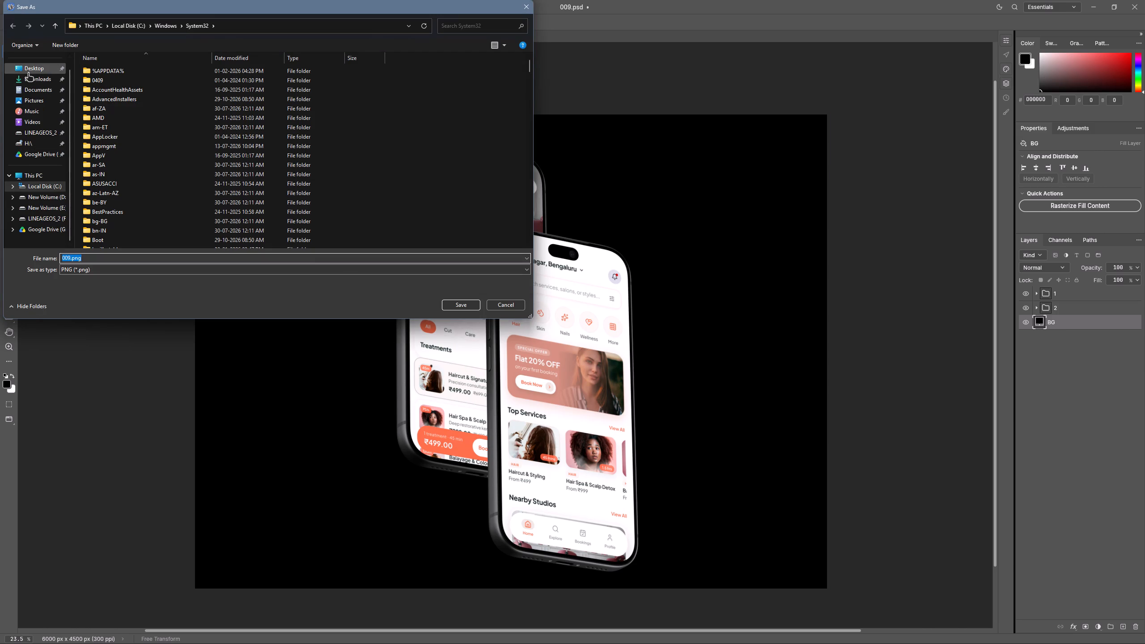
left_click(458, 302)
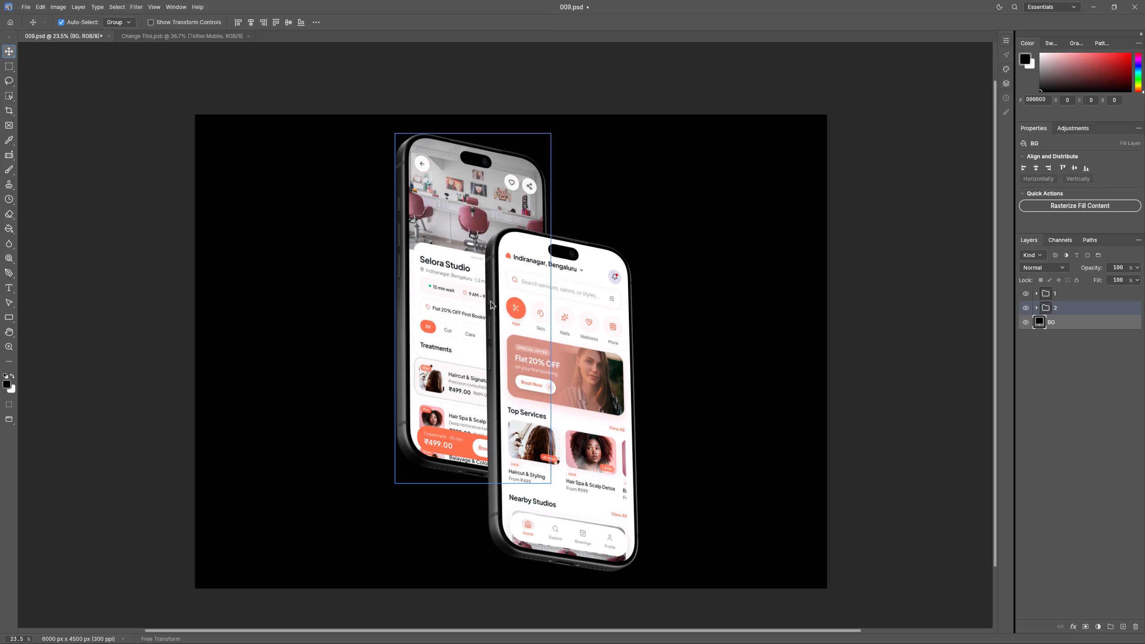
Close Change This.psb and quit the image editor without saving the changes to 009.psd.
left_click(248, 38)
left_click(1144, 0)
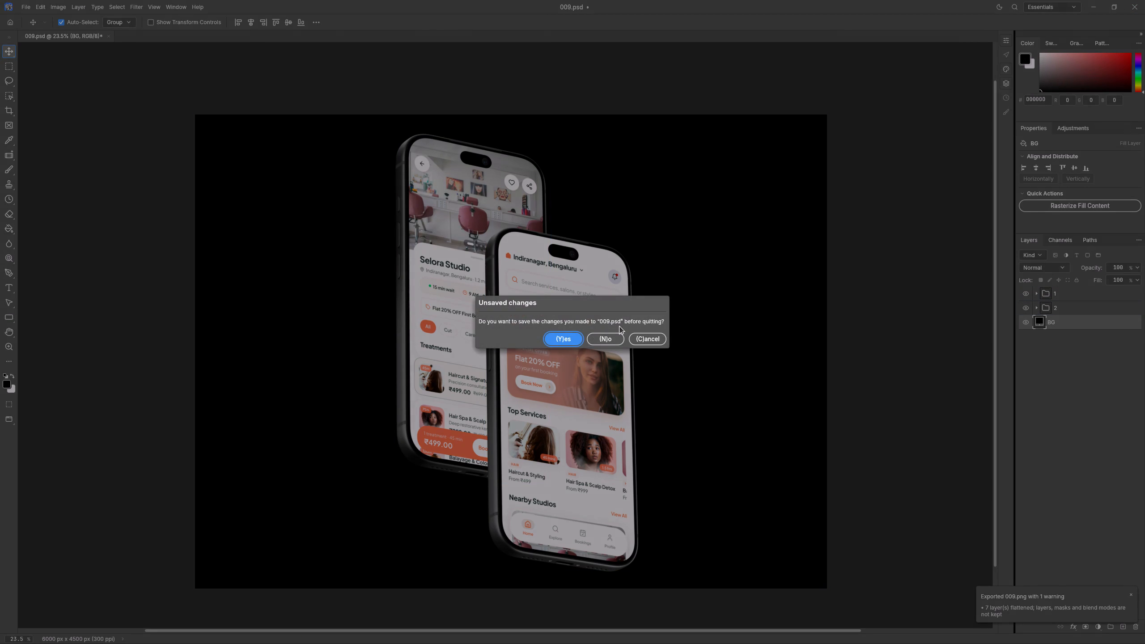
left_click(613, 333)
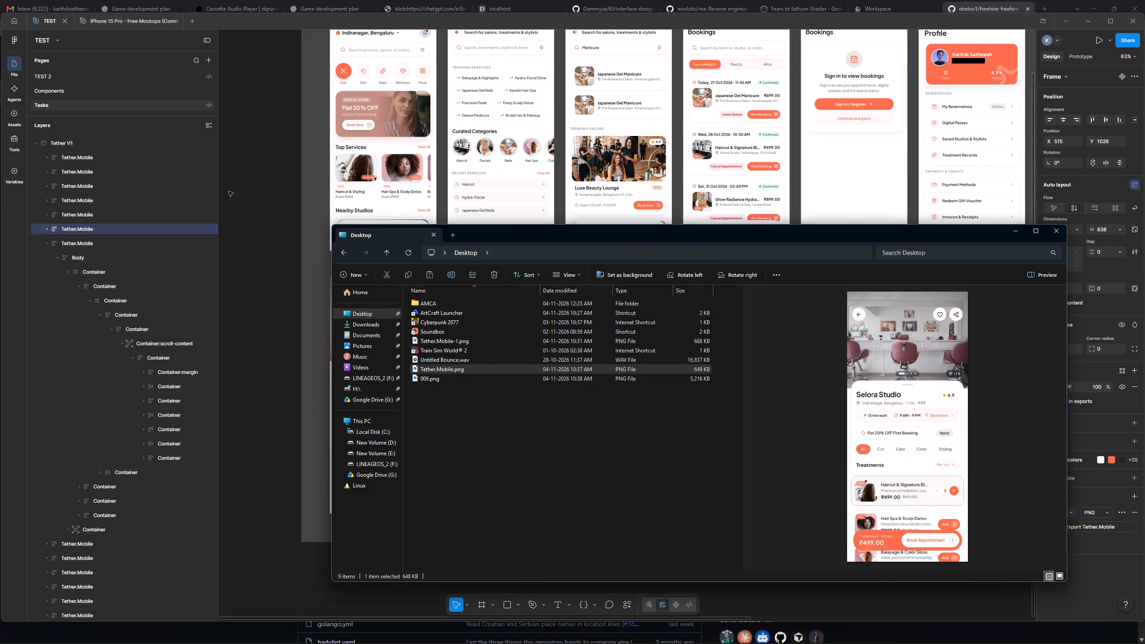
Switch to Figma and look over all the Tether.Mobile screens in the Tether V1 section.
left_click(229, 191)
scroll(696, 184, "up", 6)
scroll(884, 153, "down", 2)
middle_click_drag(827, 128, 802, 131)
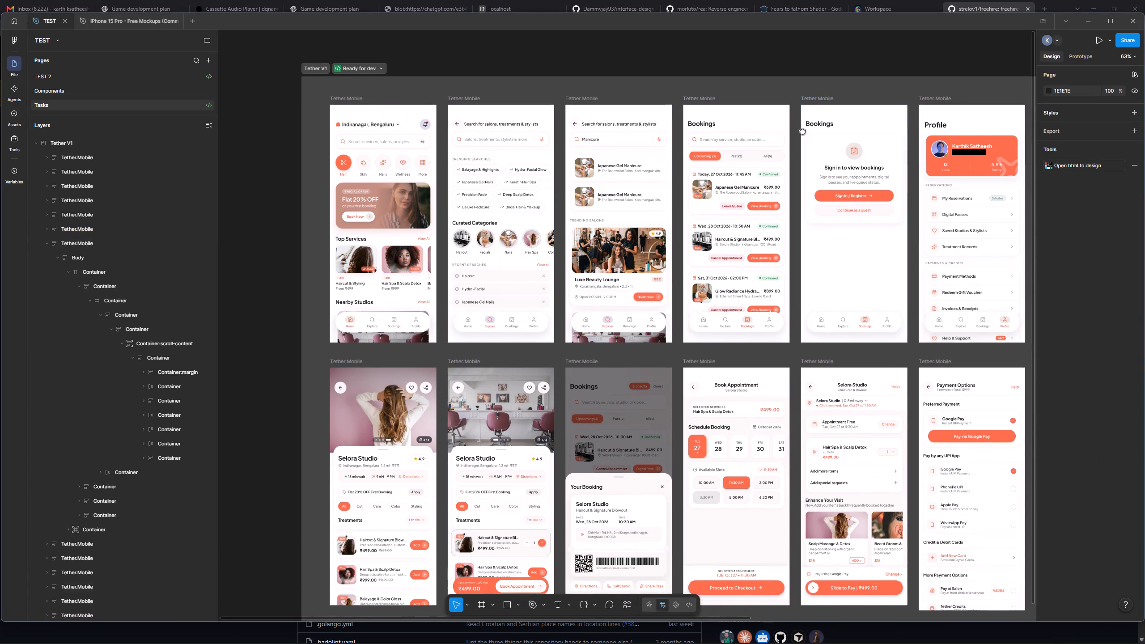
middle_click_drag(802, 131, 643, 113)
scroll(642, 115, "down", 7, "ctrl")
scroll(646, 157, "up", 3)
middle_click_drag(654, 206, 739, 234)
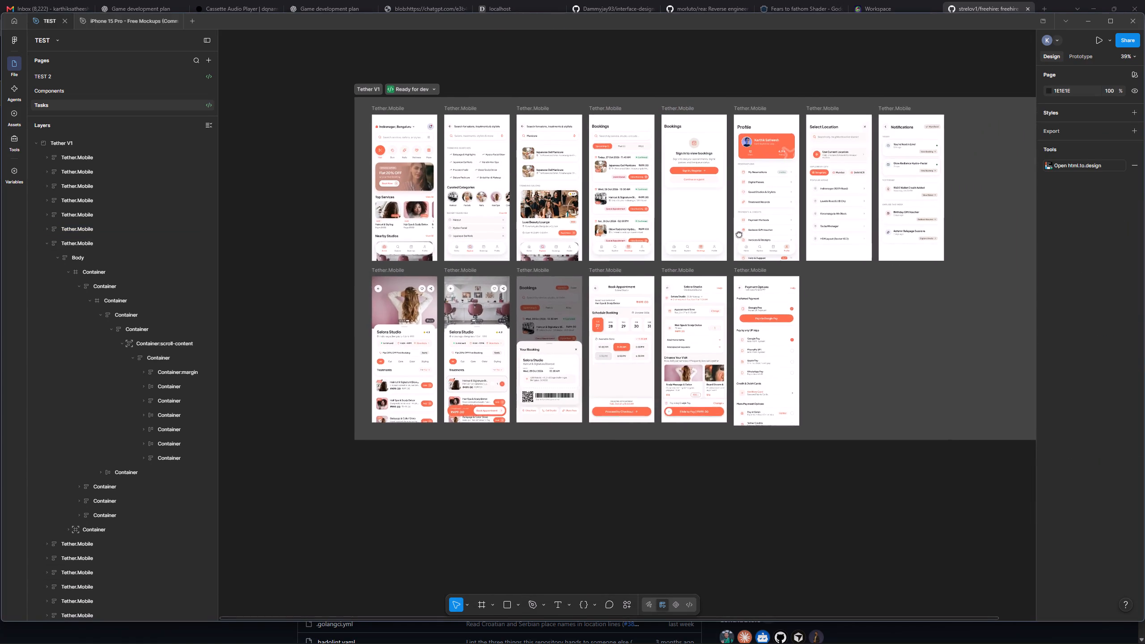
middle_click_drag(739, 234, 749, 236)
Delete Tether.Mobile.png and Tether.Mobile-1.png from the Desktop folder in File Explorer.
left_click(572, 632)
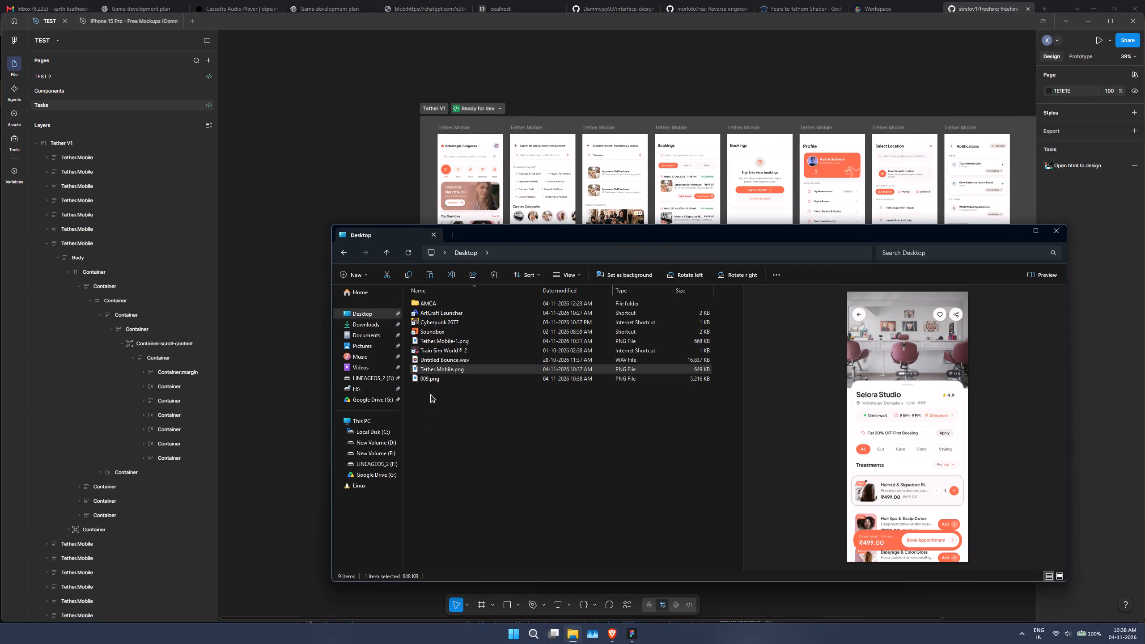
left_click(445, 373)
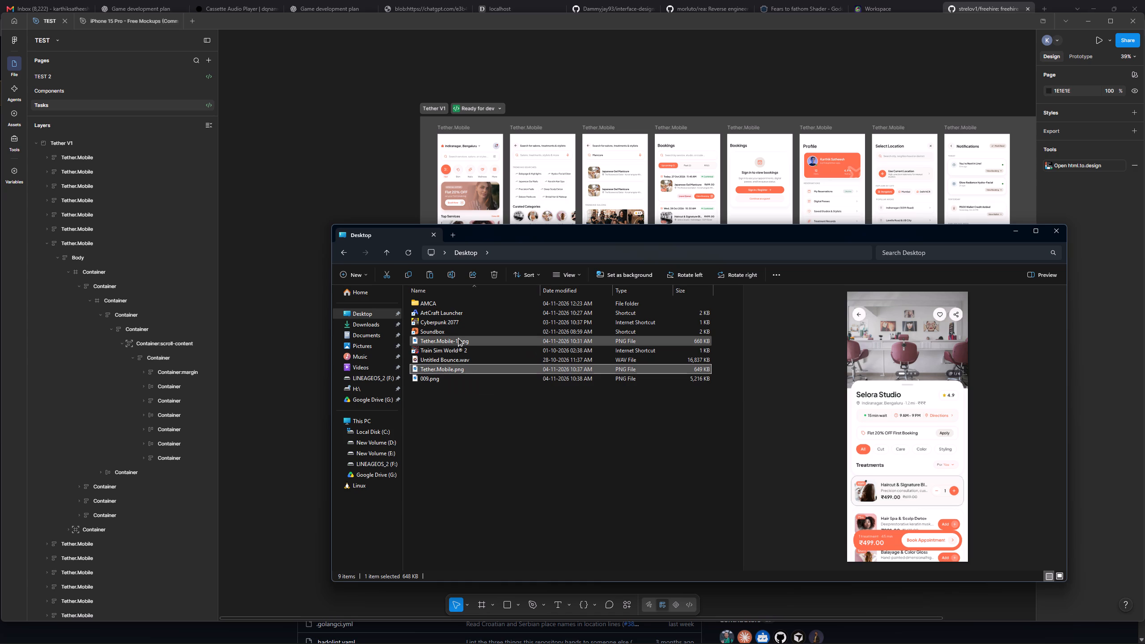
left_click(458, 338, "ctrl")
key("Delete")
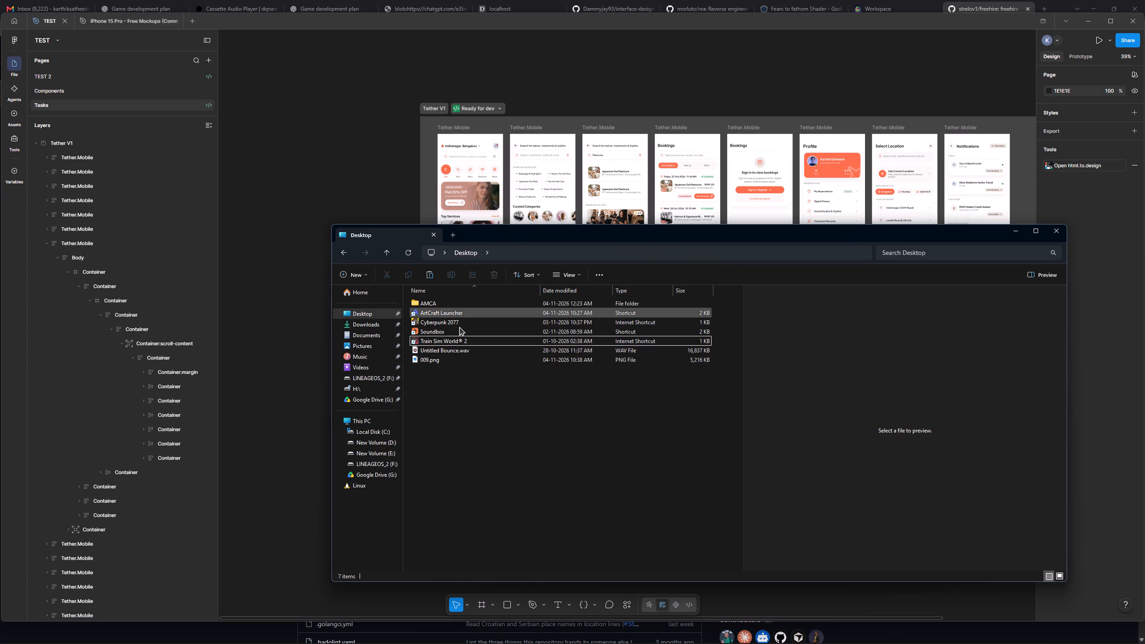
Open 009.png from the Desktop, inspect the rendered phones up close, and close the image viewer.
double_click(456, 362)
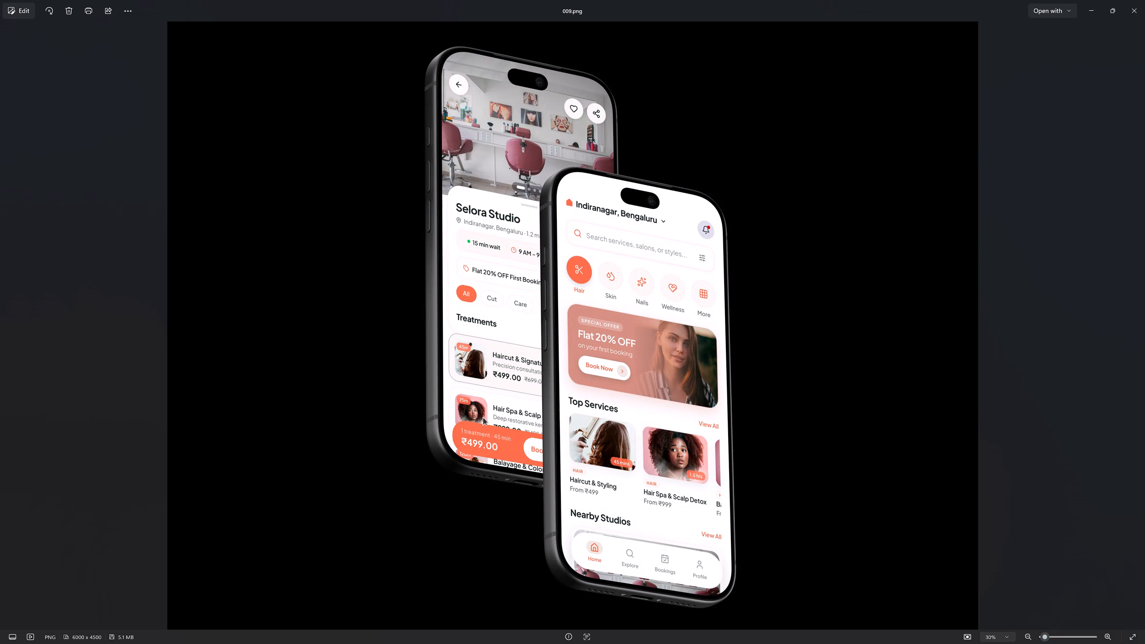
scroll(526, 276, "up", 2)
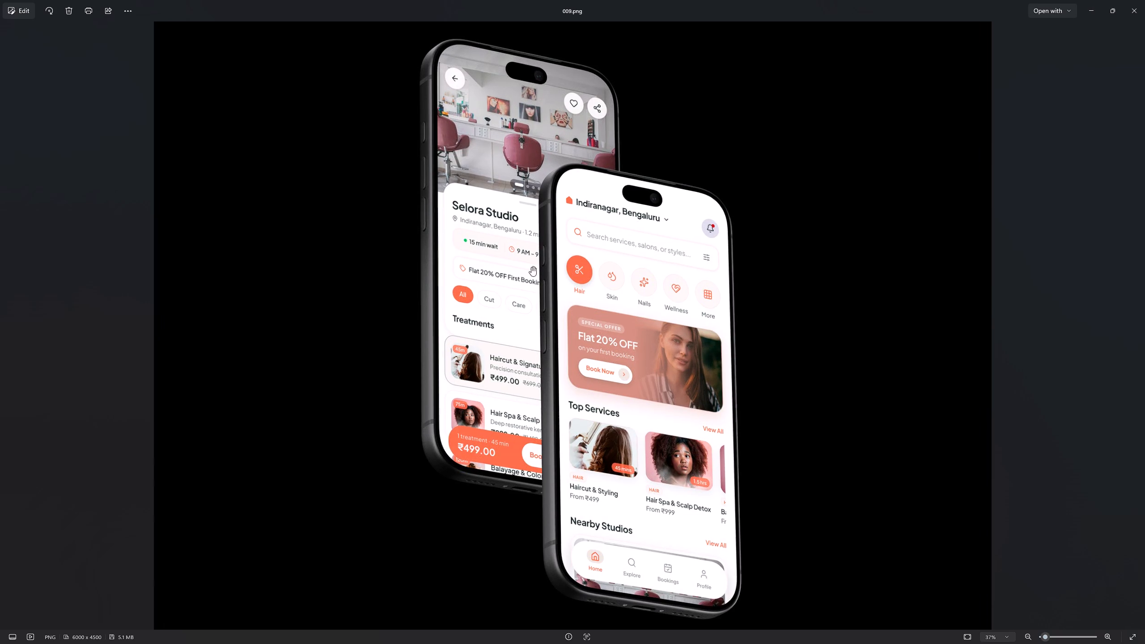
scroll(531, 267, "up", 10)
scroll(540, 261, "down", 14)
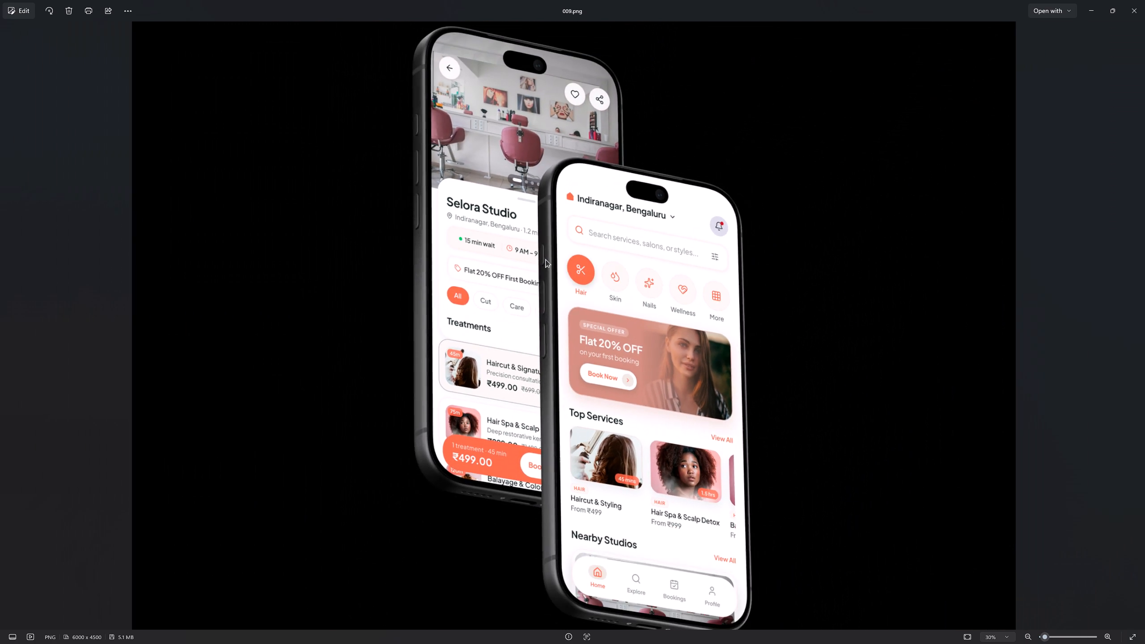
scroll(545, 259, "down", 3)
left_click(559, 263)
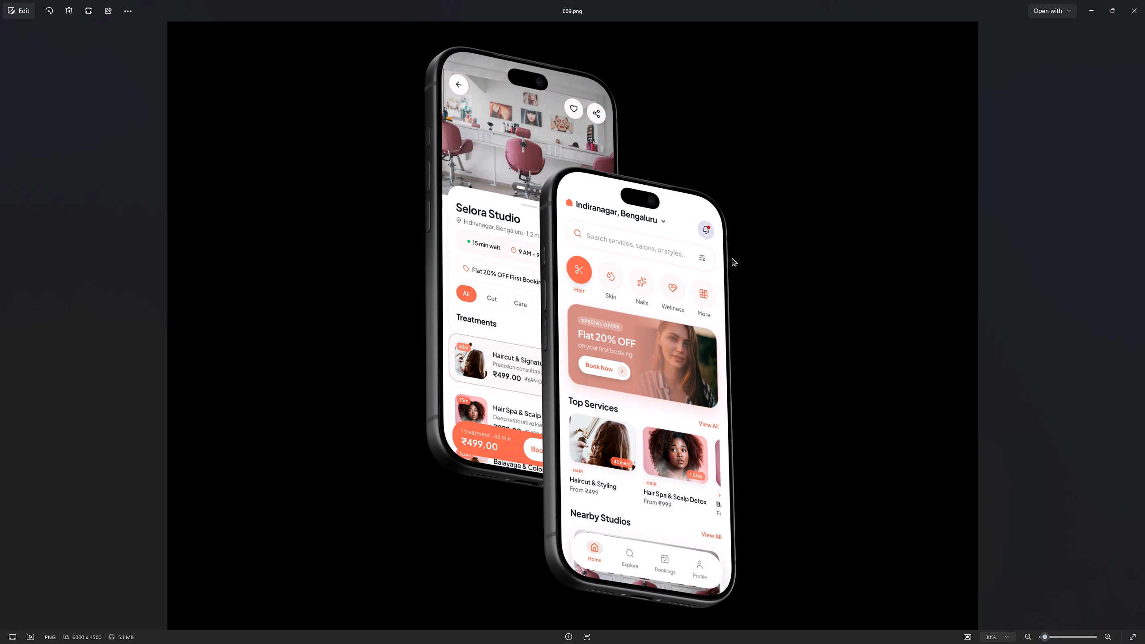
left_click(1144, 5)
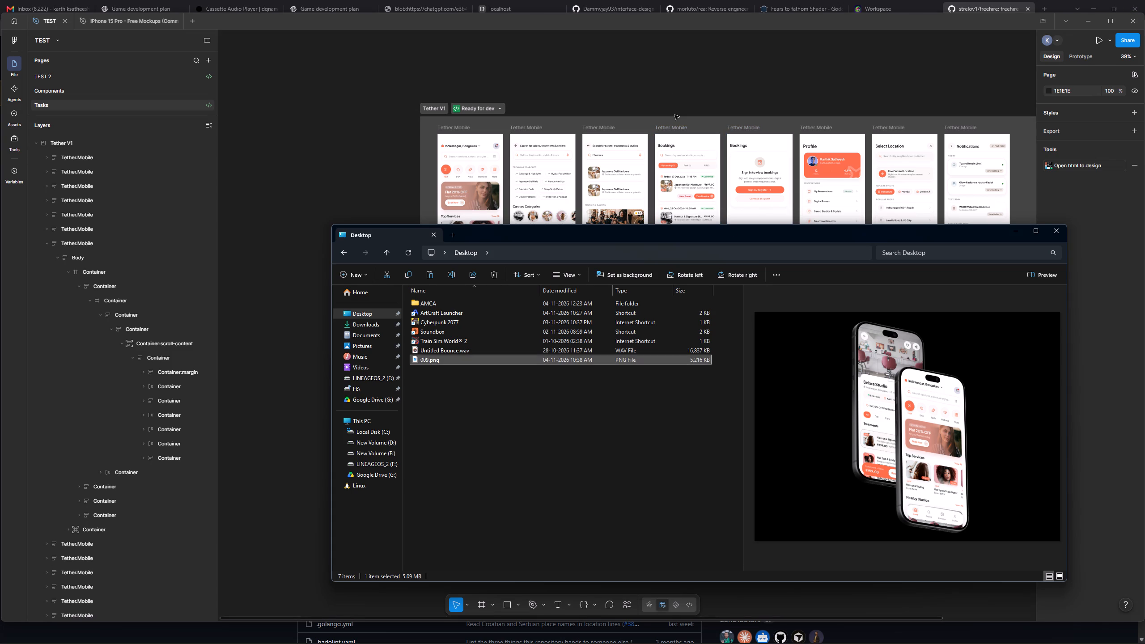
key("a")
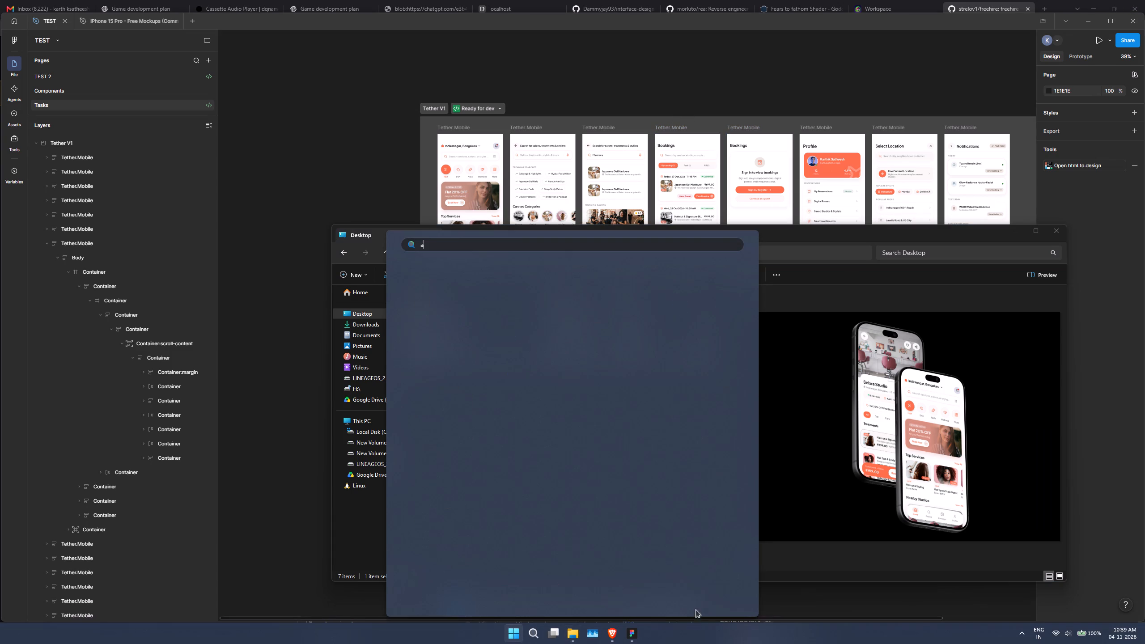
key("n")
key("t")
left_click(454, 305)
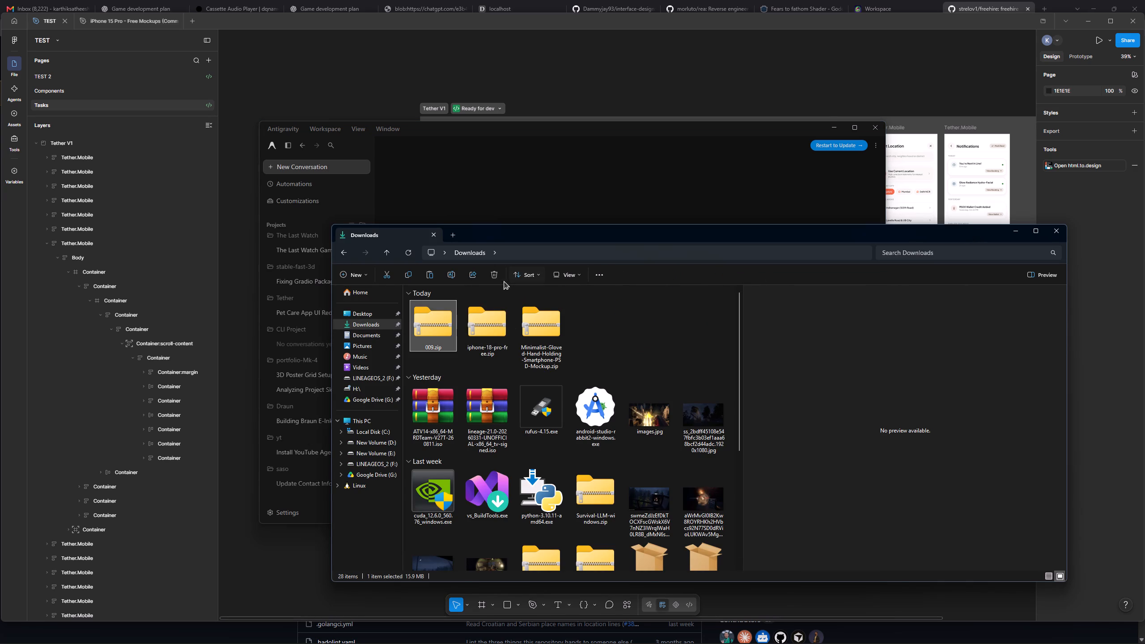
left_click(493, 274)
Open iphone-18-pro.psd from iphone-18-pro-free.zip in Downloads in the image editor.
double_click(432, 327)
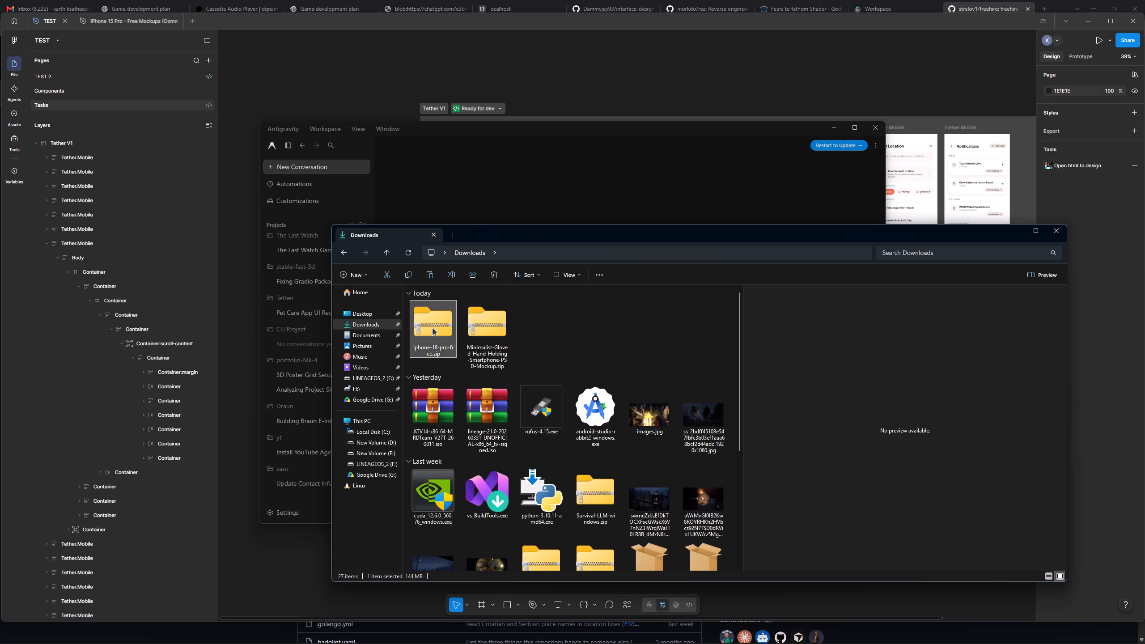
left_click(488, 319)
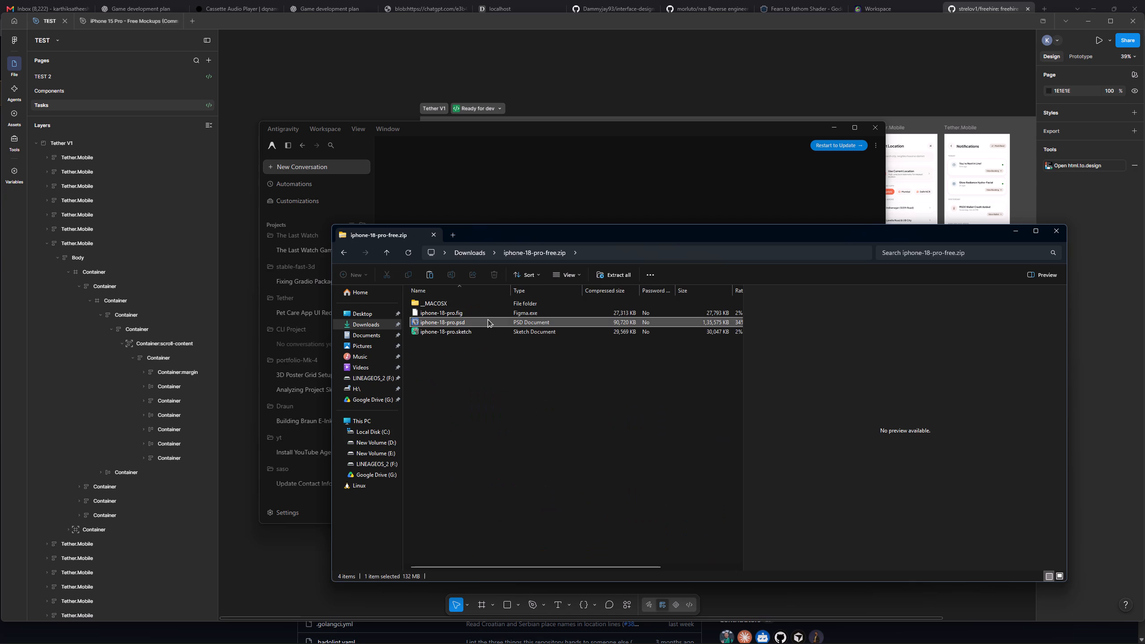
double_click(487, 322)
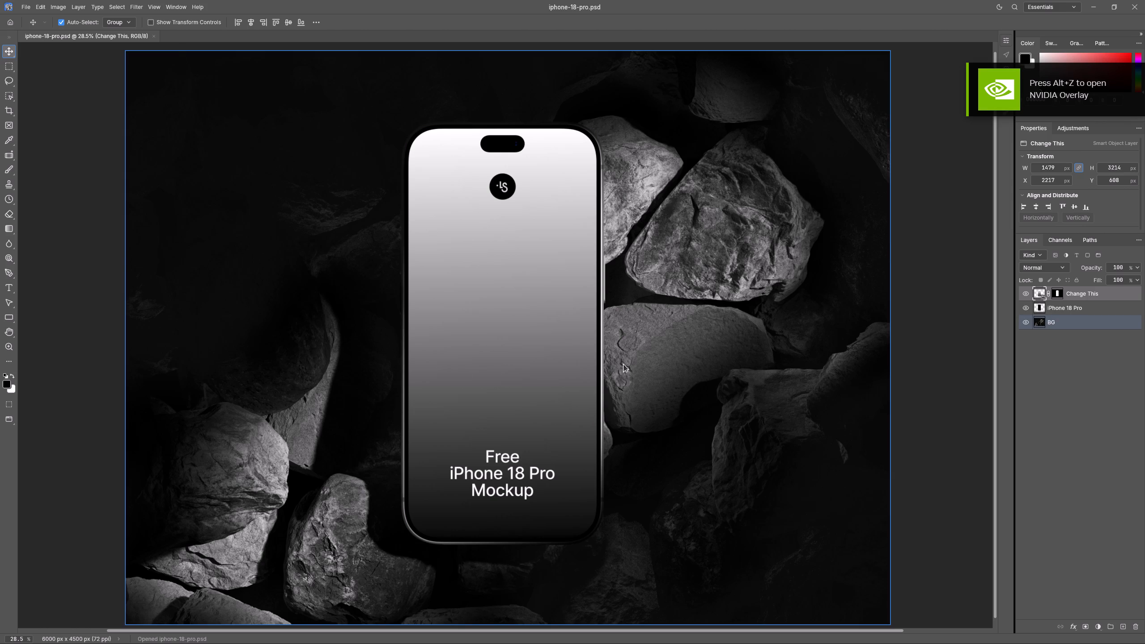
Switch to Figma and export the Bookings frame with the upcoming appointments as a 2x PNG, Tether.Mobile.png, to the Desktop.
left_click(614, 632)
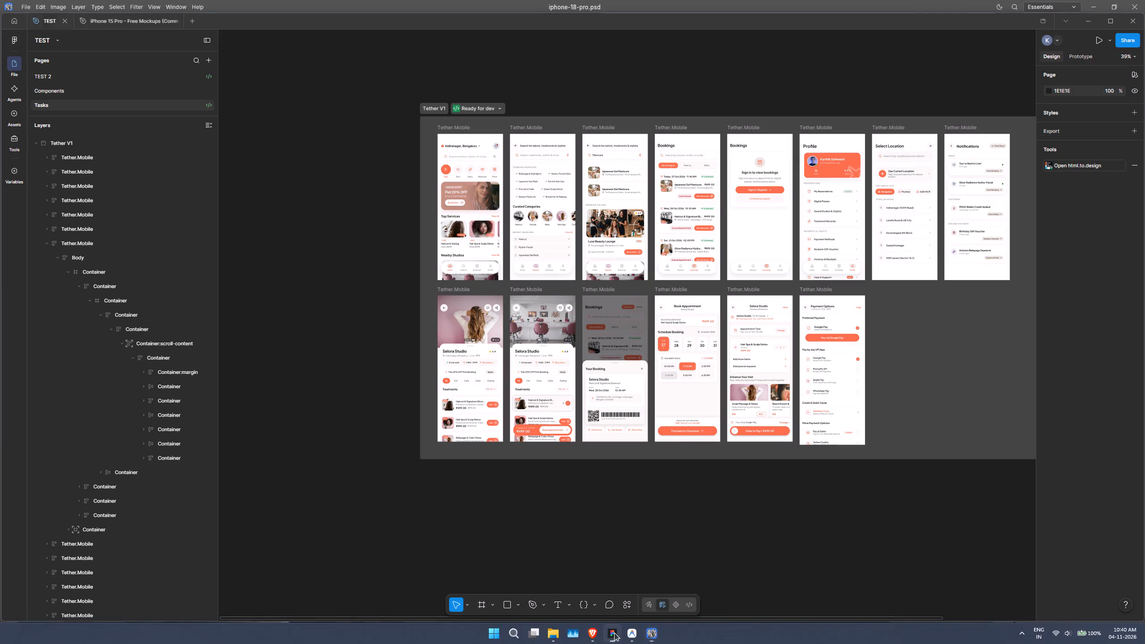
scroll(684, 431, "down", 1)
middle_click_drag(670, 444, 581, 495)
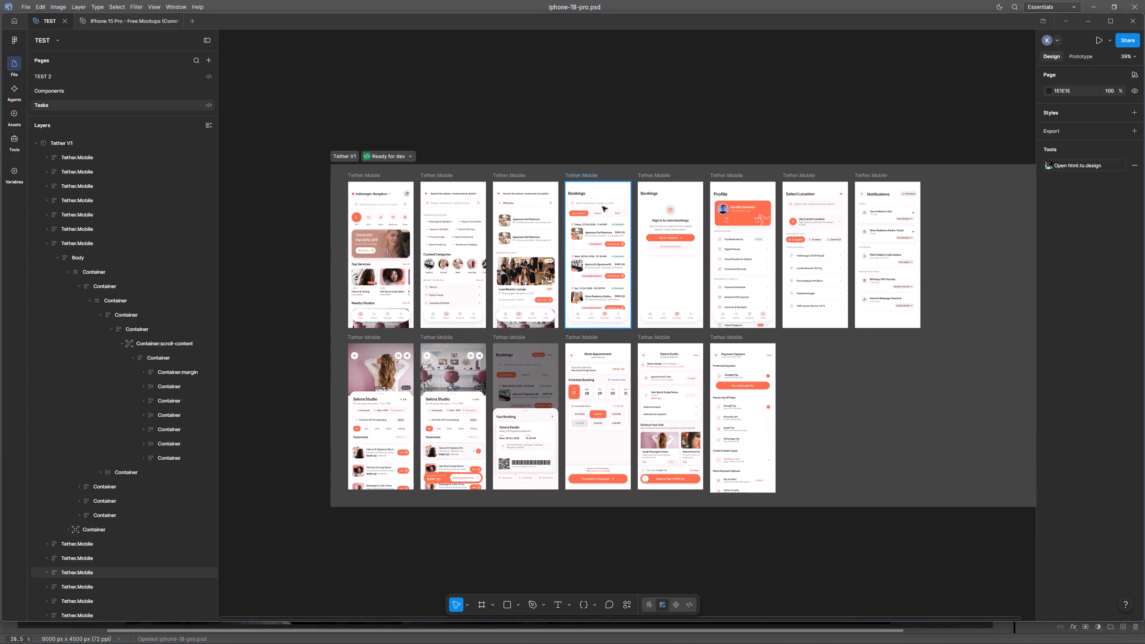
scroll(586, 216, "up", 9, "ctrl")
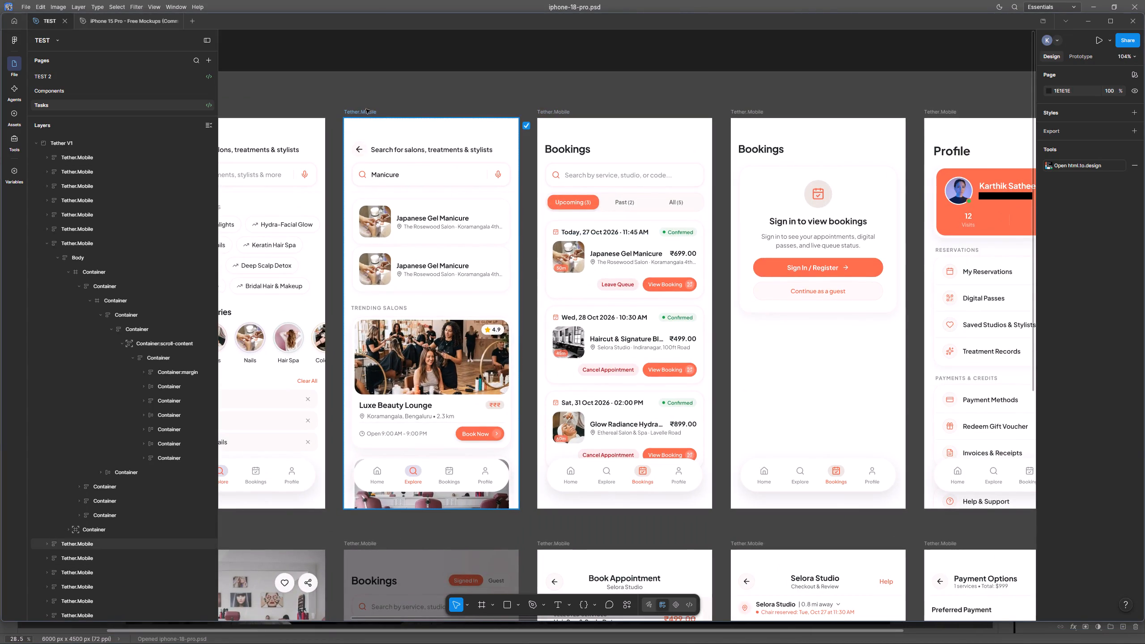
left_click(363, 108)
scroll(516, 186, "down", 4, "ctrl")
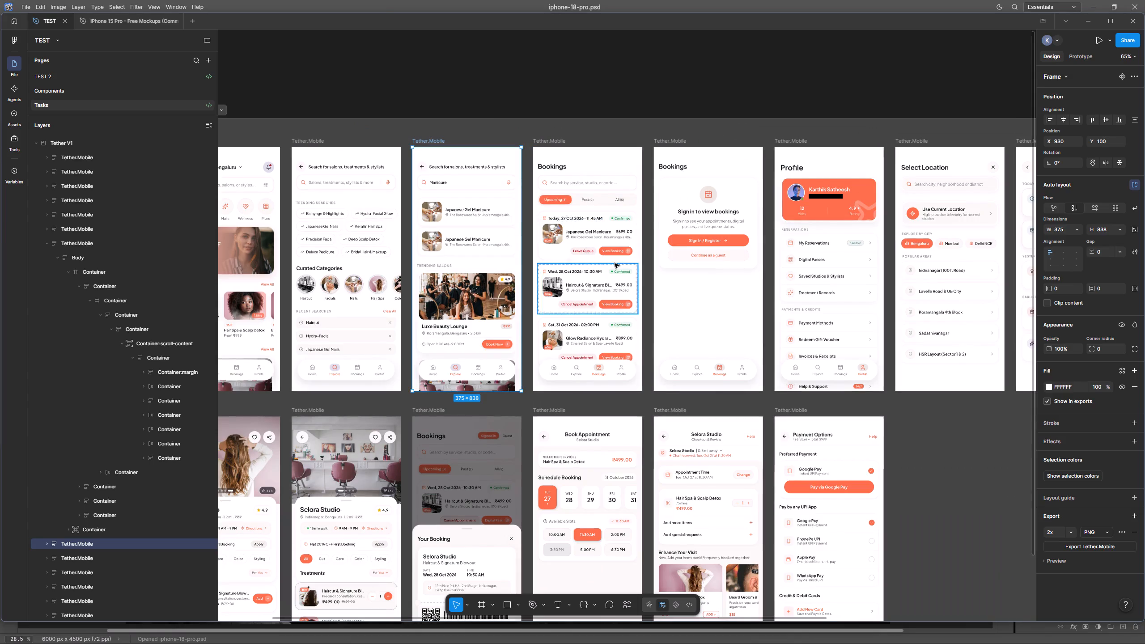
scroll(619, 265, "up", 5, "ctrl")
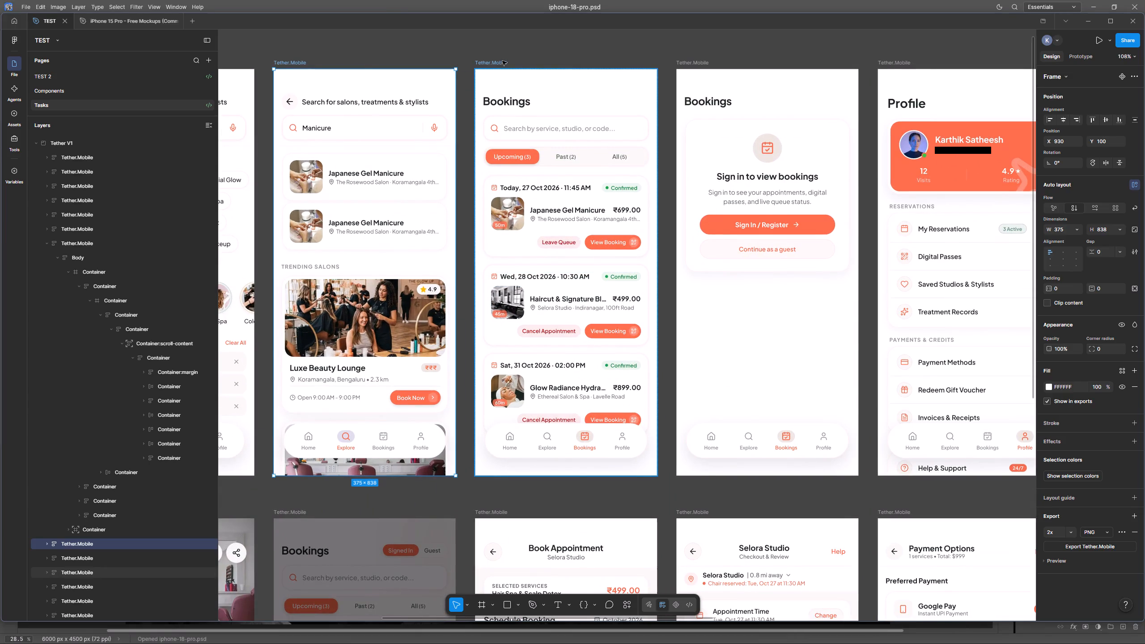
left_click(502, 61)
left_click(1096, 508)
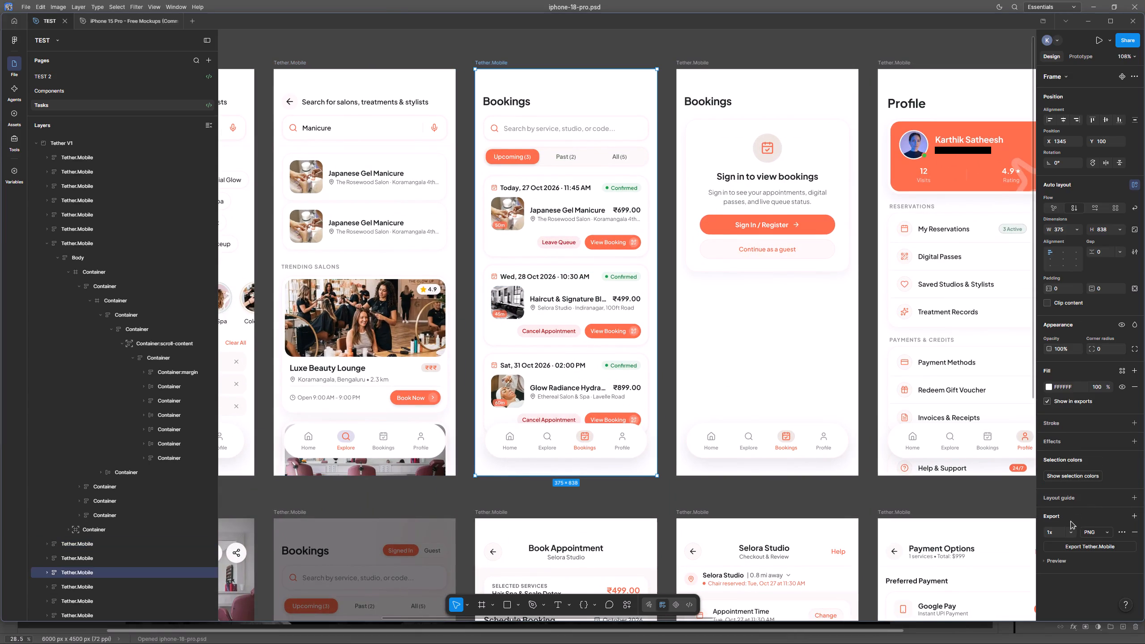
left_click(1075, 528)
left_click(1064, 469)
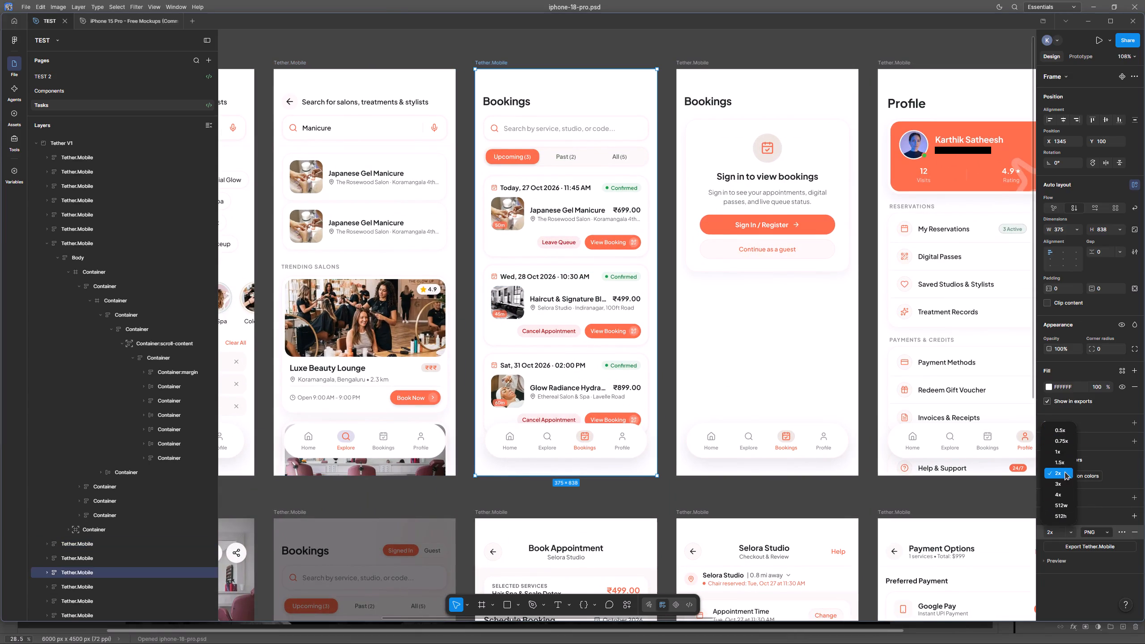
left_click(1086, 536)
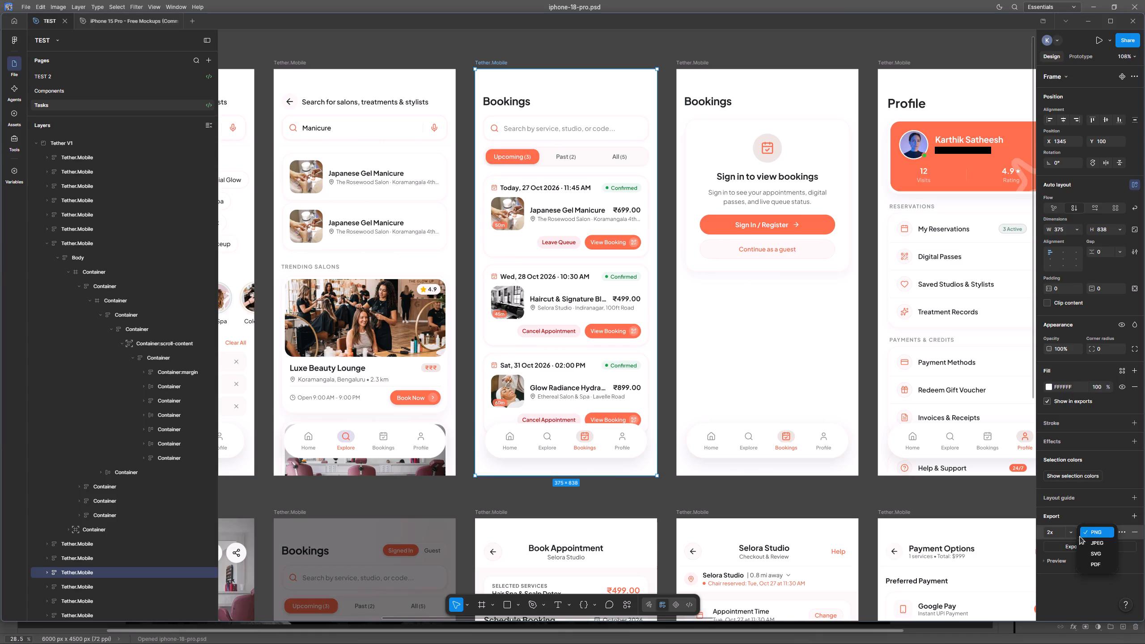
left_click(1067, 548)
left_click(1067, 548)
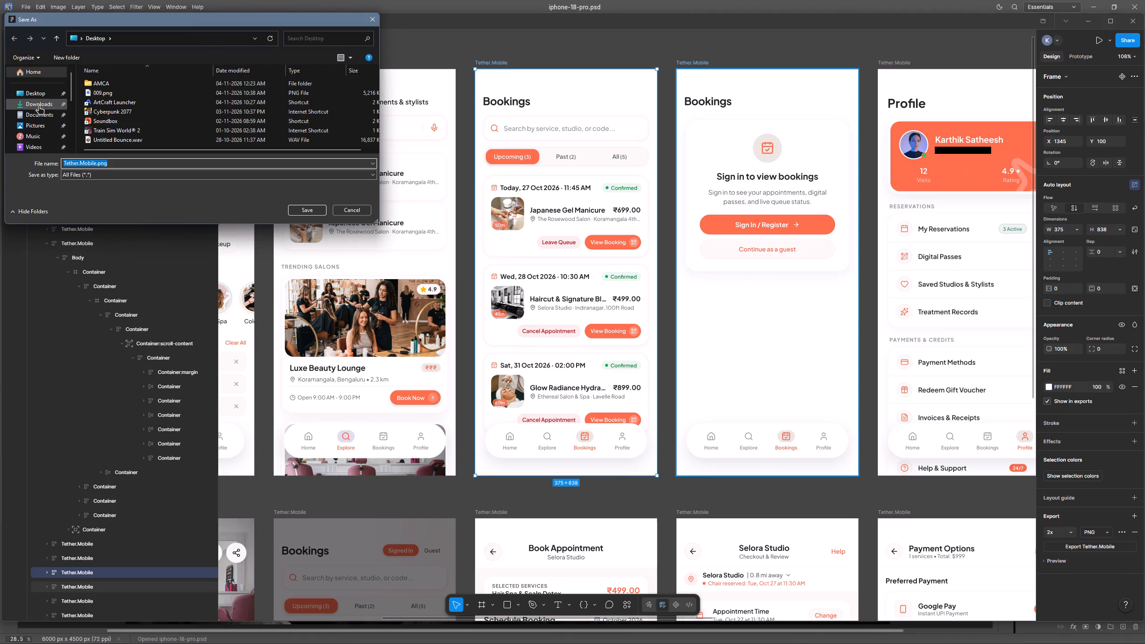
left_click(319, 212)
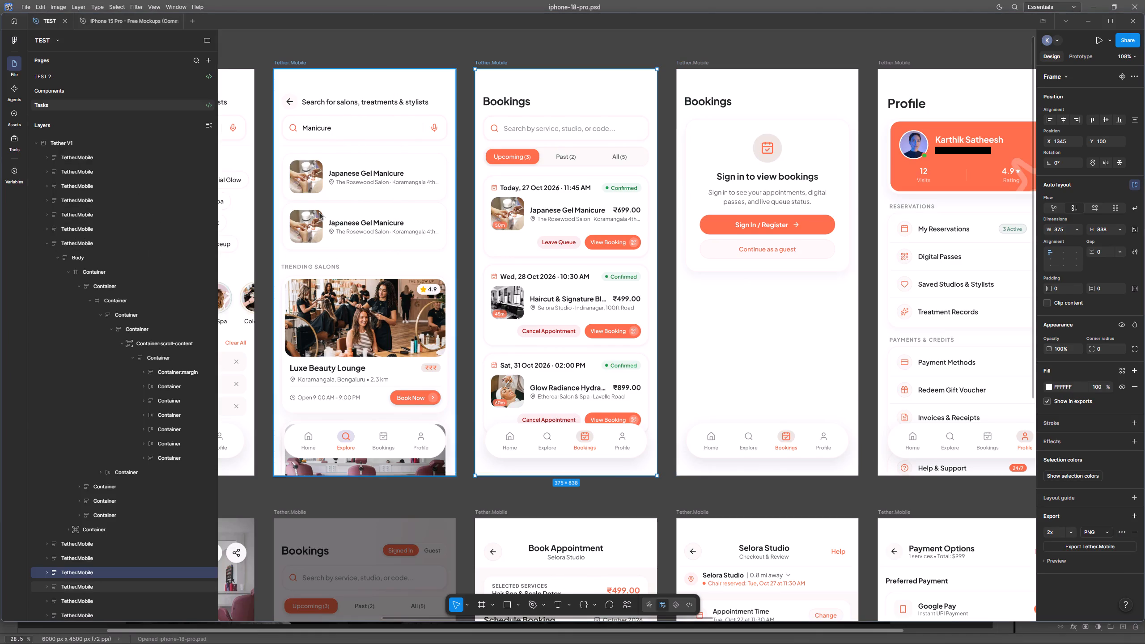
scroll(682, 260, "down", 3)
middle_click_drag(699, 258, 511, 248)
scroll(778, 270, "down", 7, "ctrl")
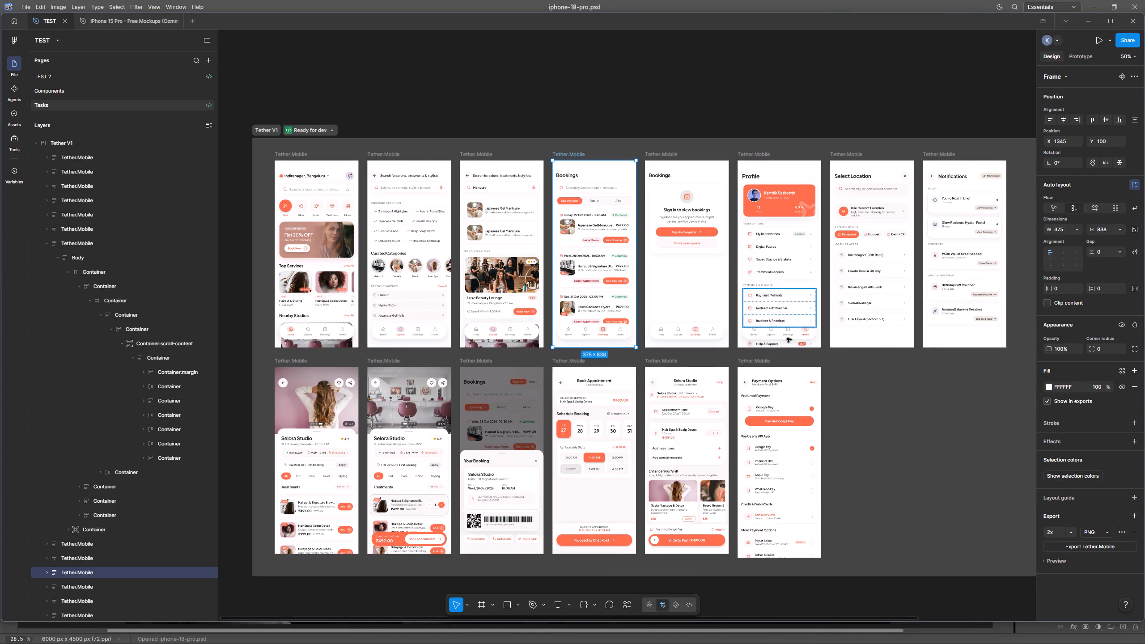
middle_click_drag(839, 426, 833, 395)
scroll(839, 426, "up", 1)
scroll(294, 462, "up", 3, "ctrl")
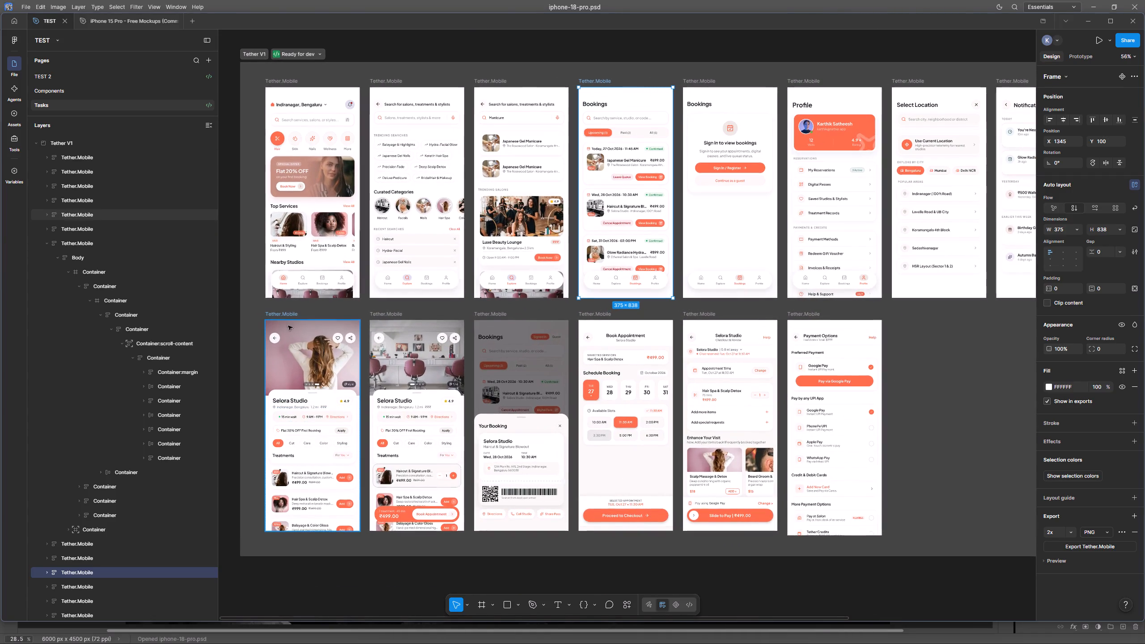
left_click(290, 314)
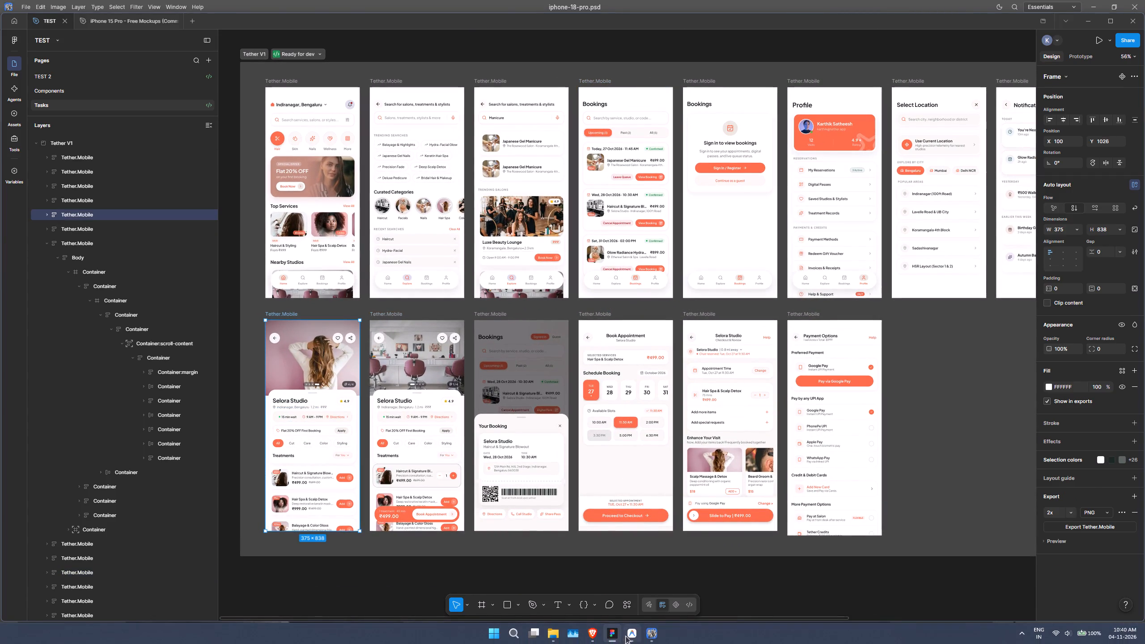
In File Explorer, open the Desktop folder and select the exported Tether.Mobile.png for use in the mockup.
left_click(648, 630)
left_click(545, 633)
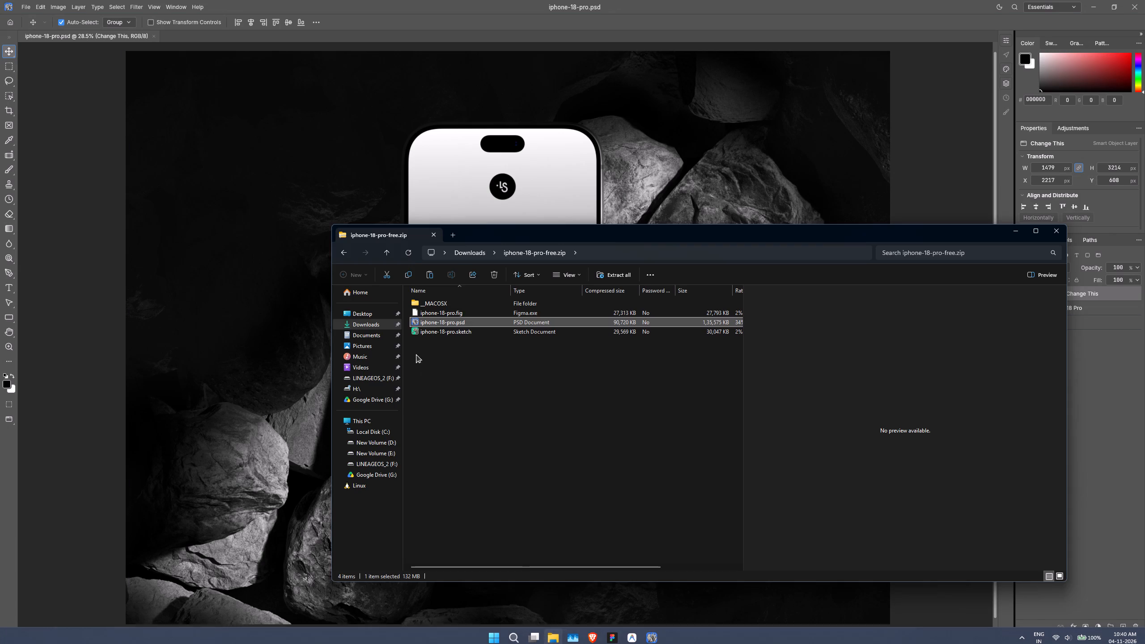
left_click(366, 311)
left_click(443, 314)
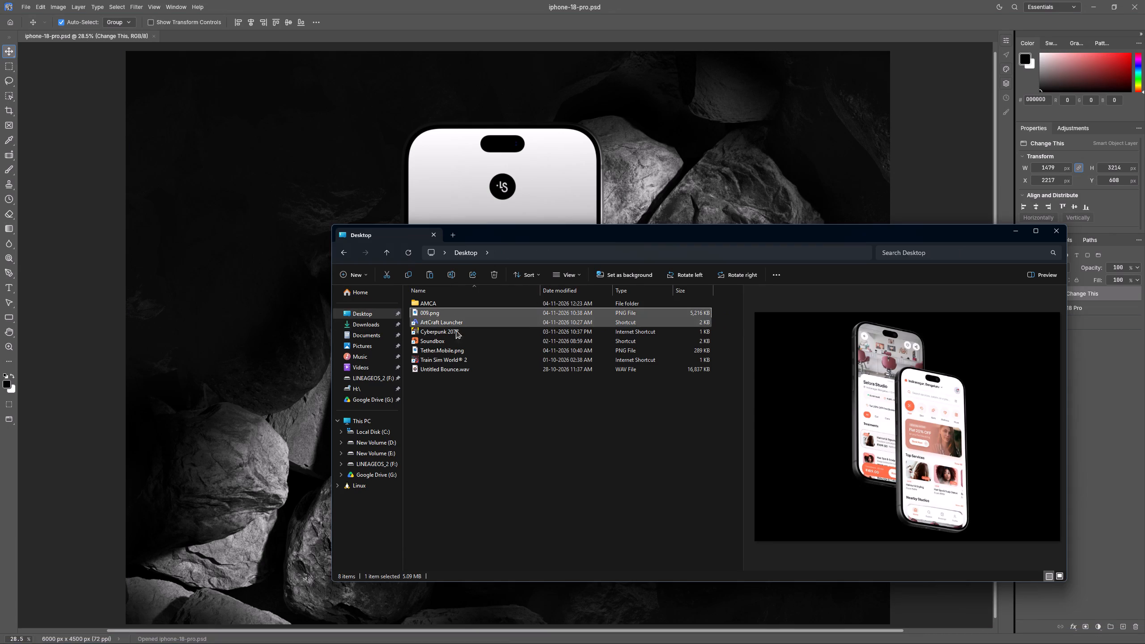
left_click(449, 347)
left_click_drag(487, 351, 502, 339)
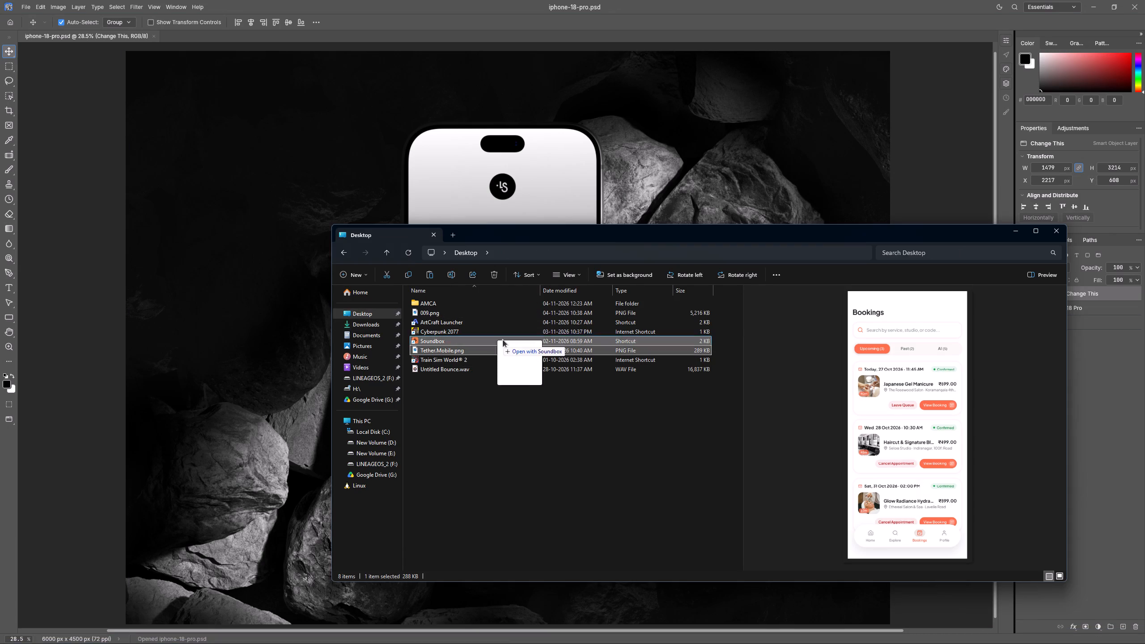
left_click_drag(502, 339, 523, 347)
left_click(1133, 360)
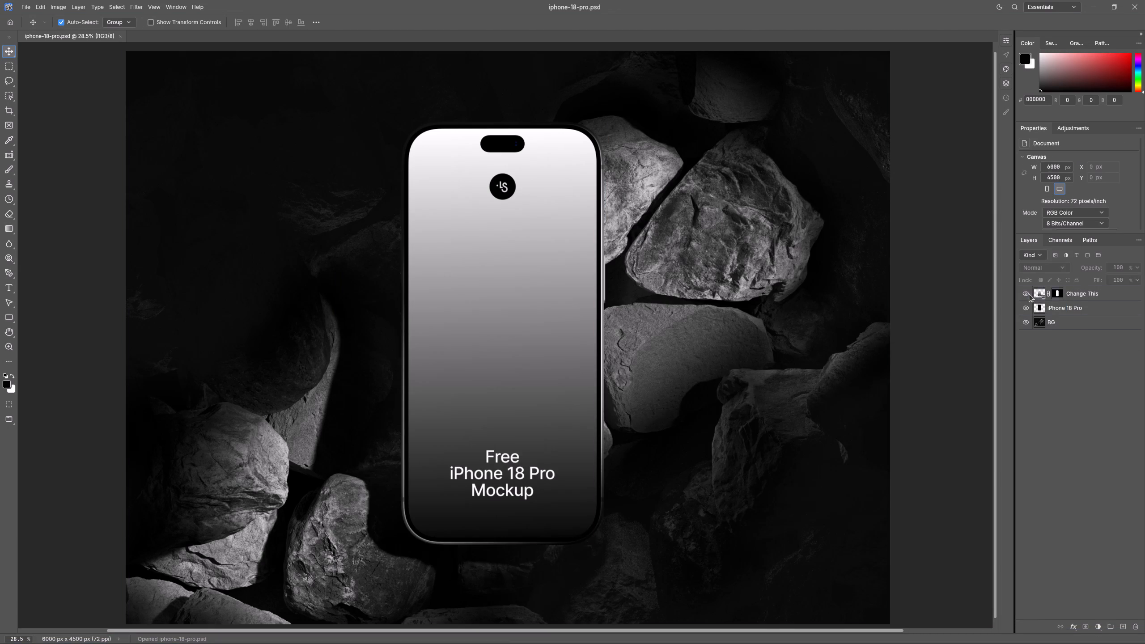
Open the Change This smart object's contents and place Tether.Mobile.png from the Desktop folder into that document.
double_click(1034, 292)
key("alt+Tab")
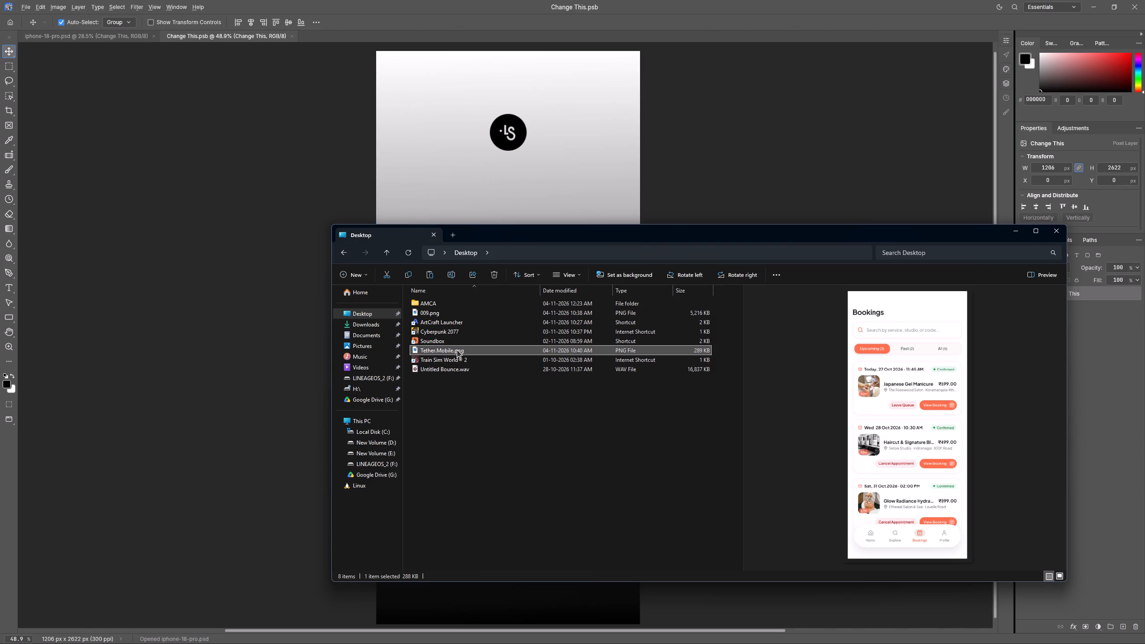
left_click_drag(456, 347, 466, 198)
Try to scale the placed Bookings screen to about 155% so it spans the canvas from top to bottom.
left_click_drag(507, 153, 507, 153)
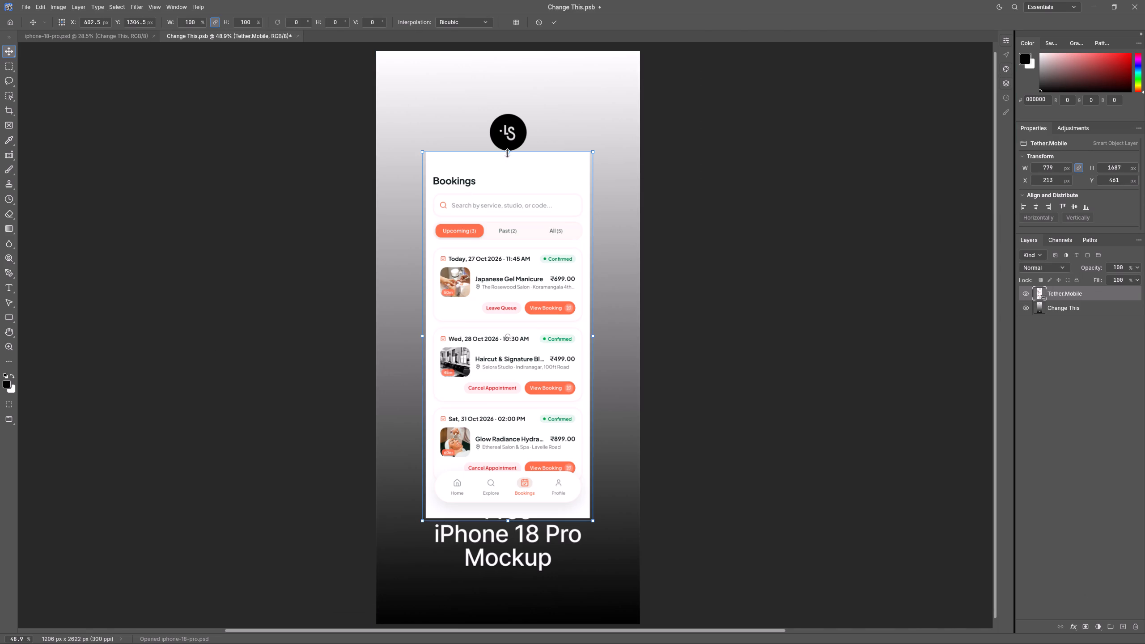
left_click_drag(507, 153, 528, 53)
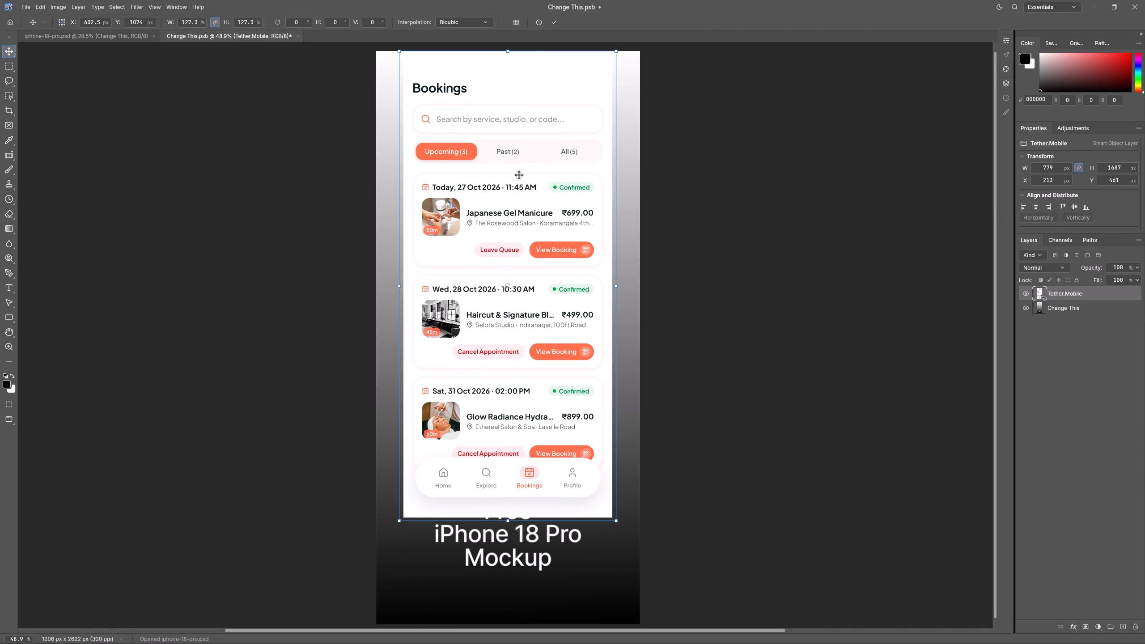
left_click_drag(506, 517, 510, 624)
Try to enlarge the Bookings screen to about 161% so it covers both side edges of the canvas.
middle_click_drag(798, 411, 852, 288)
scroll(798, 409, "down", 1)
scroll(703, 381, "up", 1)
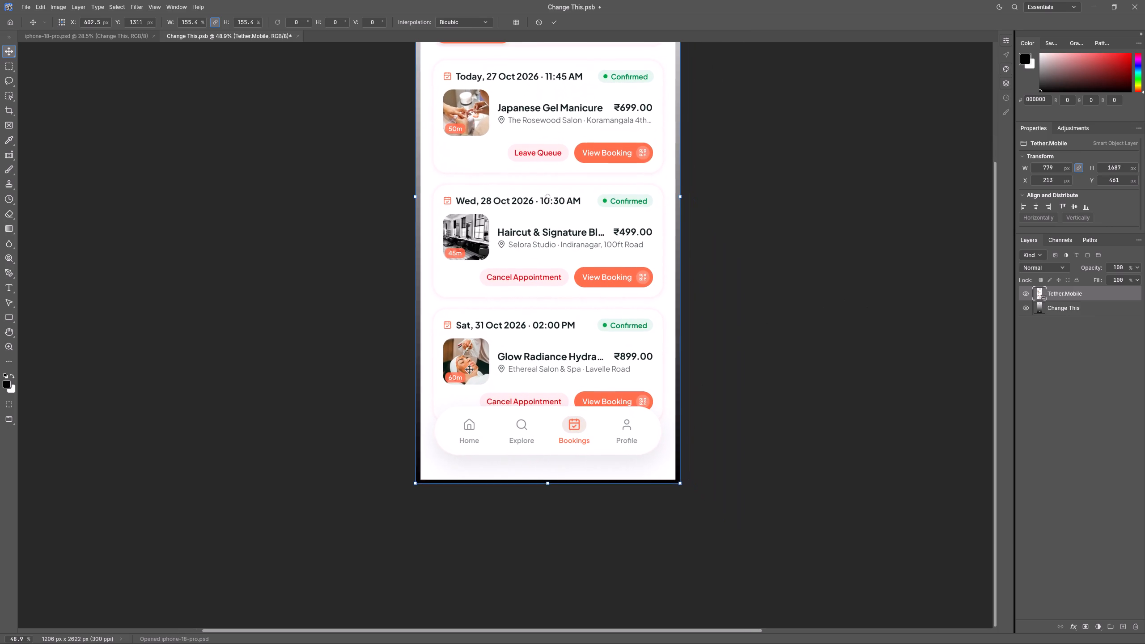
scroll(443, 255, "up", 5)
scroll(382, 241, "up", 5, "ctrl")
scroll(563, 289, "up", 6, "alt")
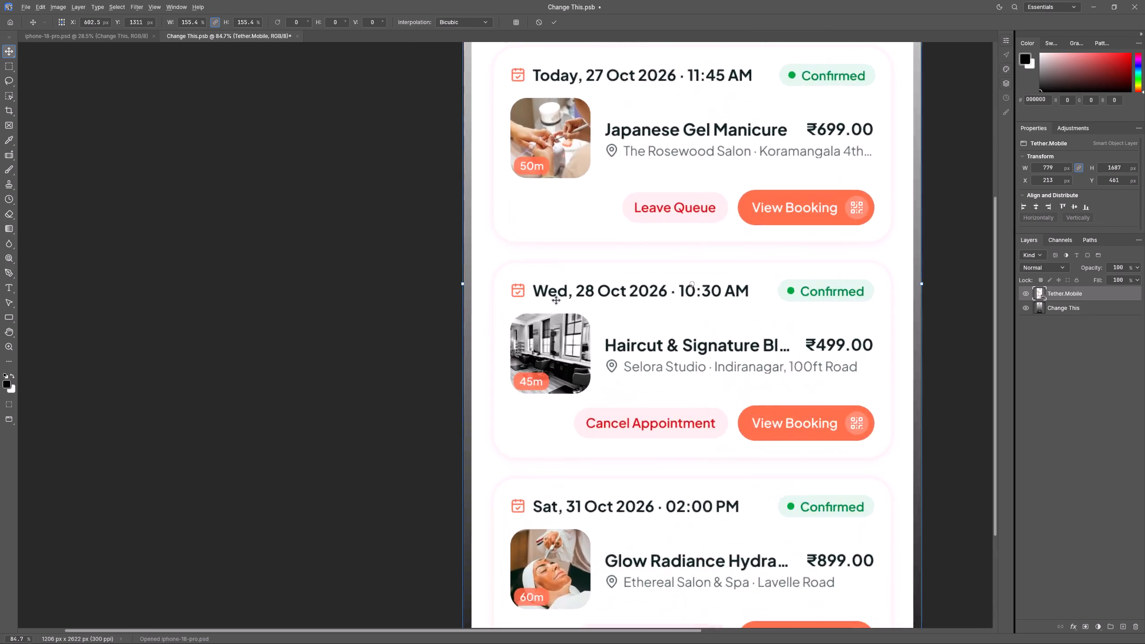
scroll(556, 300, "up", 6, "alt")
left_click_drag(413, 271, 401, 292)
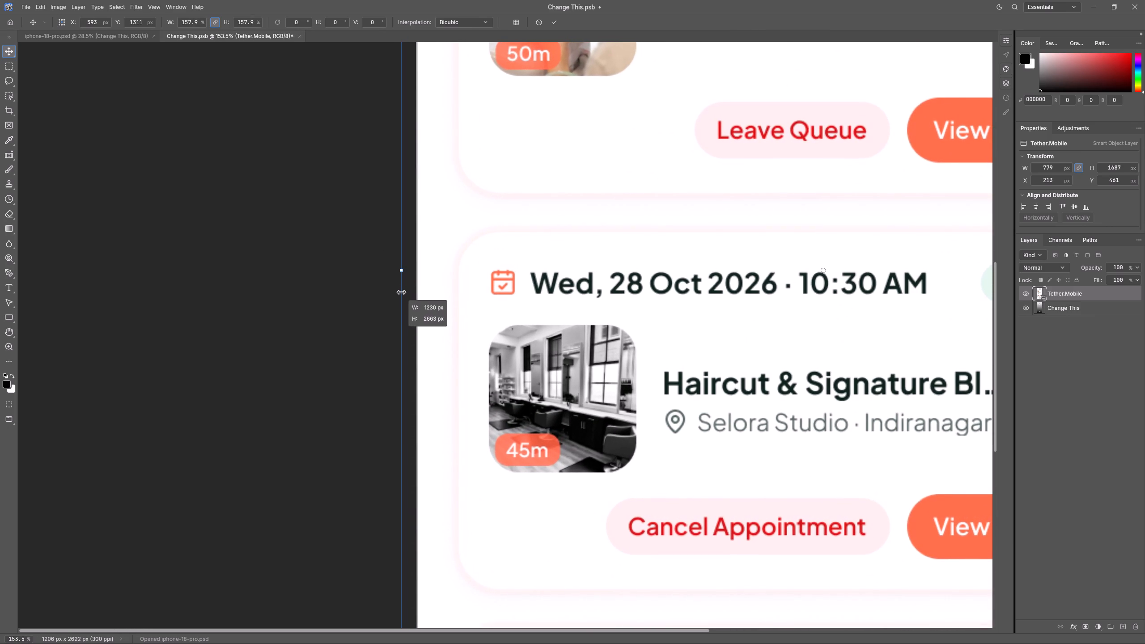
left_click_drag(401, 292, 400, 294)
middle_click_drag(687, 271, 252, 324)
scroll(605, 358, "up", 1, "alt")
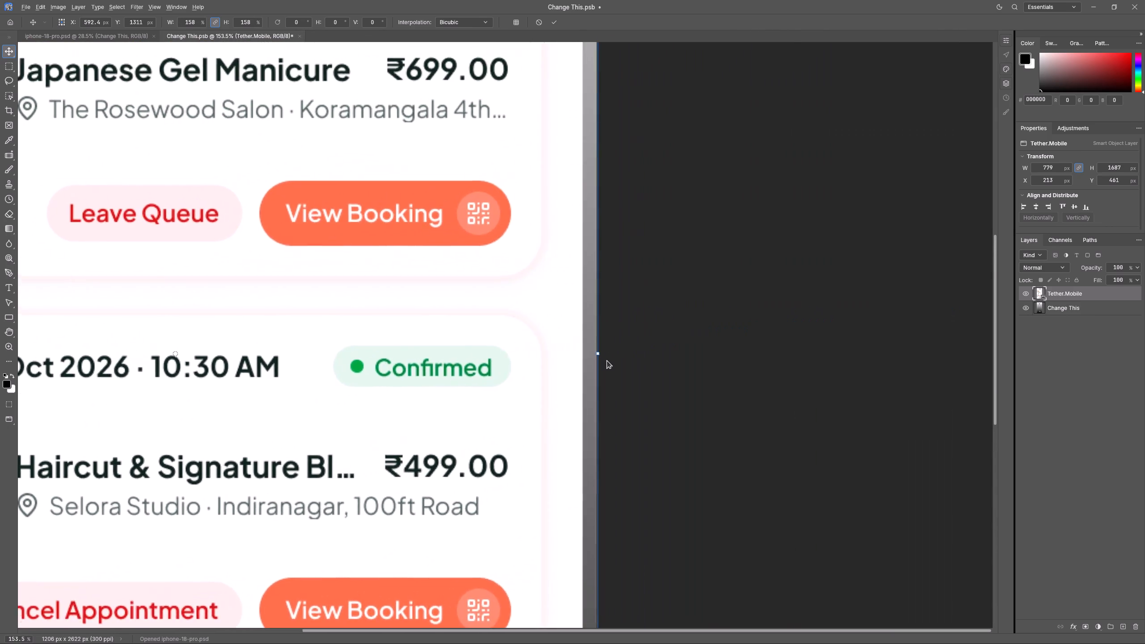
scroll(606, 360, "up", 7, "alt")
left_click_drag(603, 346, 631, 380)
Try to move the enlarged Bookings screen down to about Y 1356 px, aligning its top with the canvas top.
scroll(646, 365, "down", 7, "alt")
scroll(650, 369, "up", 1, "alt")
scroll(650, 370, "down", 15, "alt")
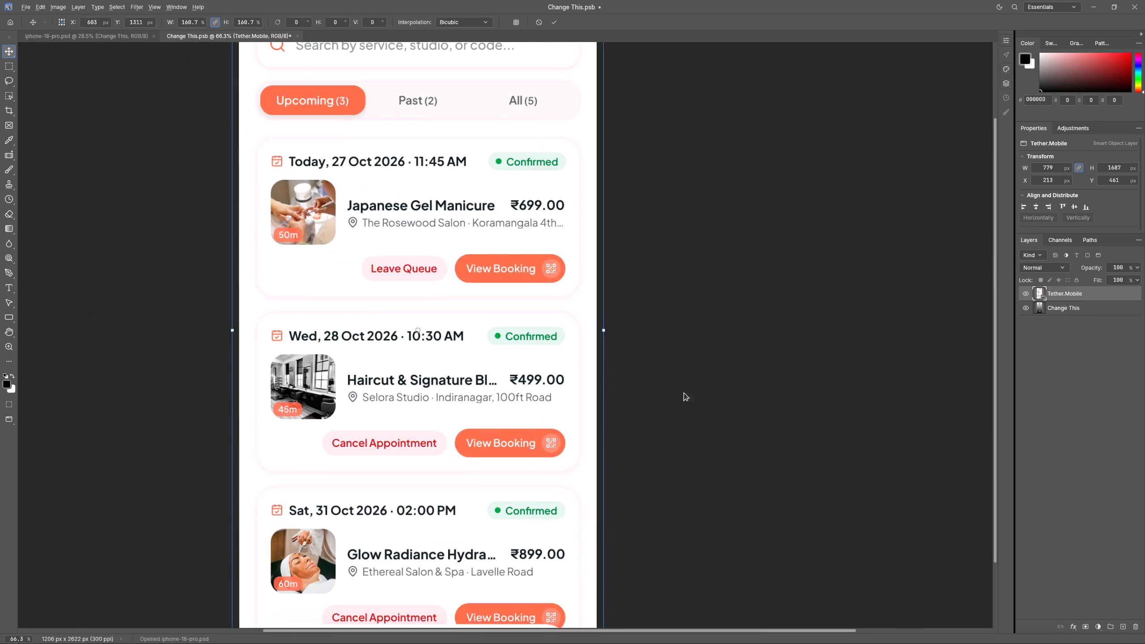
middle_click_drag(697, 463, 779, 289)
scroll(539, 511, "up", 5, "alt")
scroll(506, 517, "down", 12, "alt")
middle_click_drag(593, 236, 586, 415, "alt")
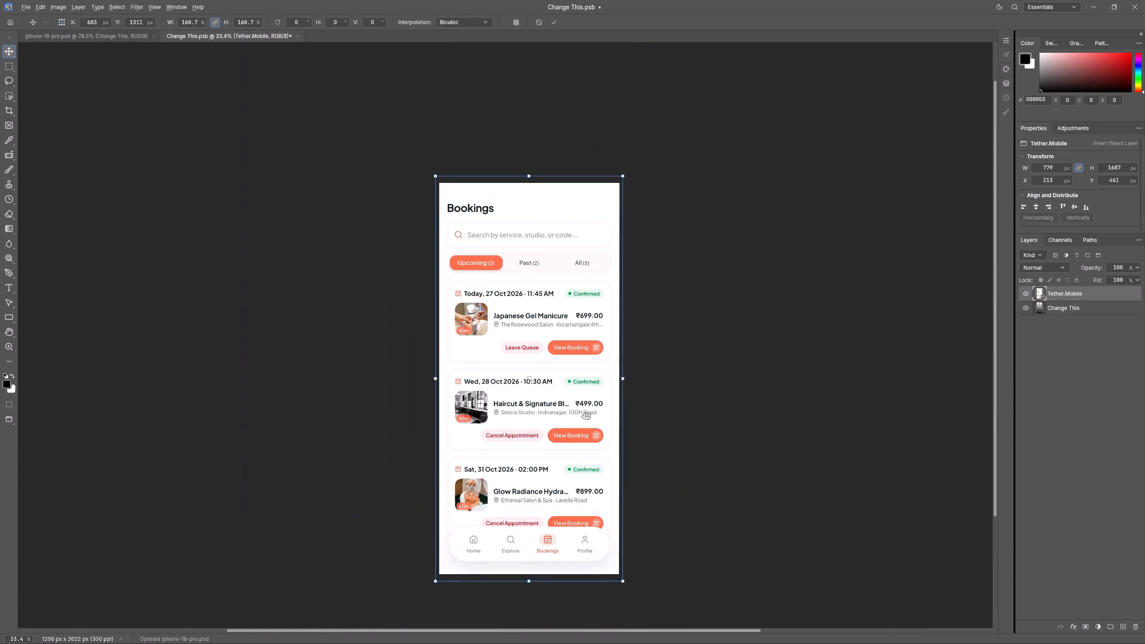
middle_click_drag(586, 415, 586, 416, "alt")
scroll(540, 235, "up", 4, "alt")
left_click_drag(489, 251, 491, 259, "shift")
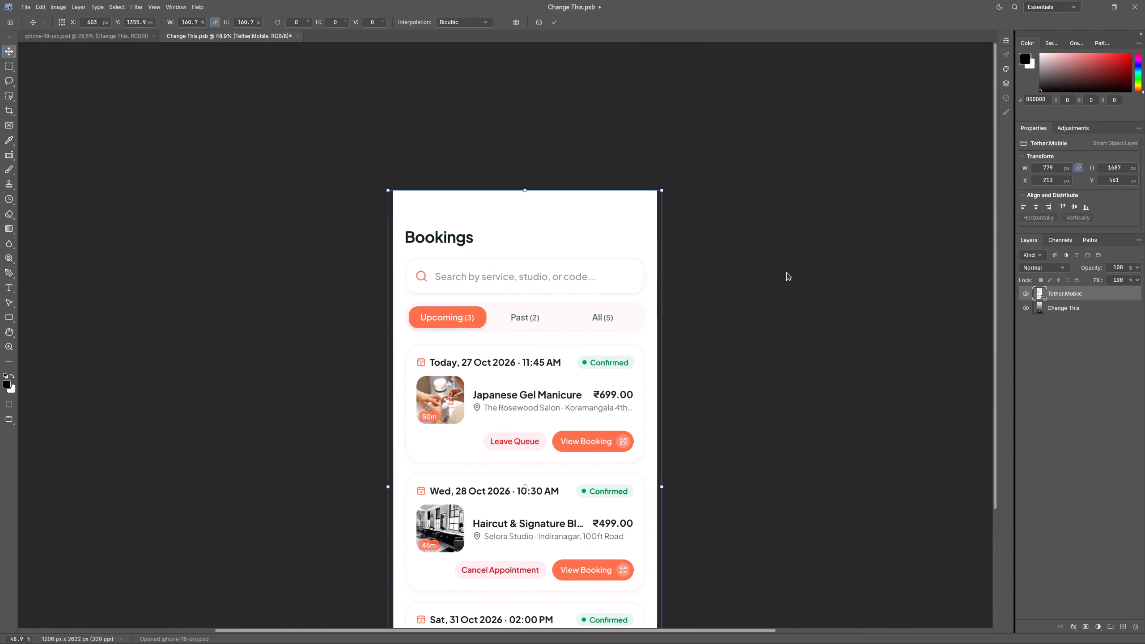
Save the Change This.psb smart object contents and return to the iphone-18-pro.psd mockup.
key("ctrl+s")
left_click(109, 39)
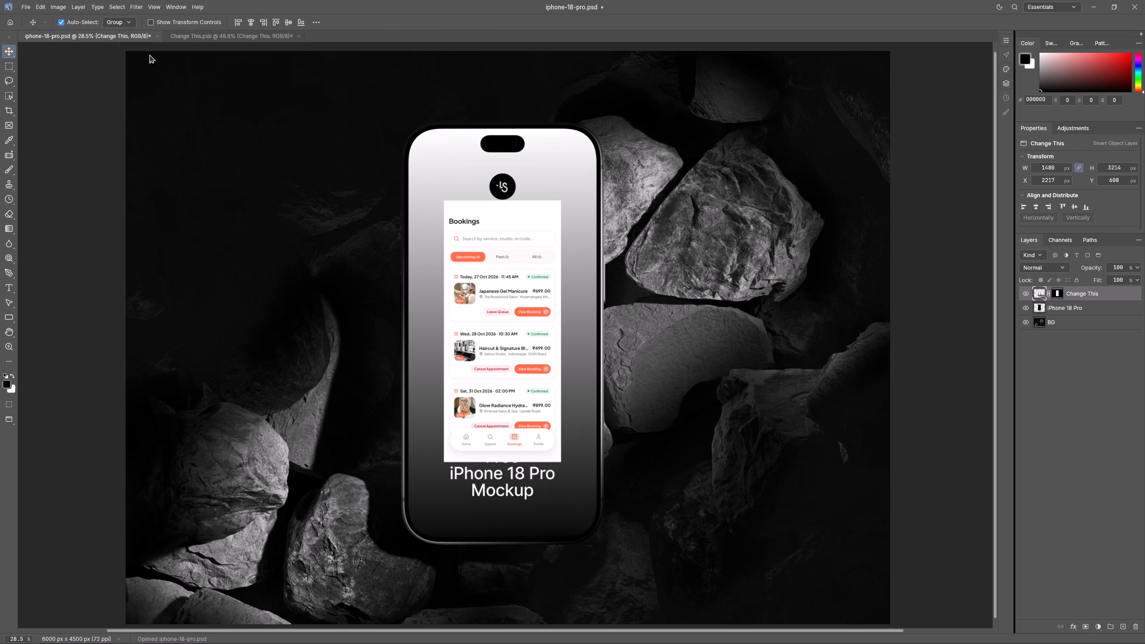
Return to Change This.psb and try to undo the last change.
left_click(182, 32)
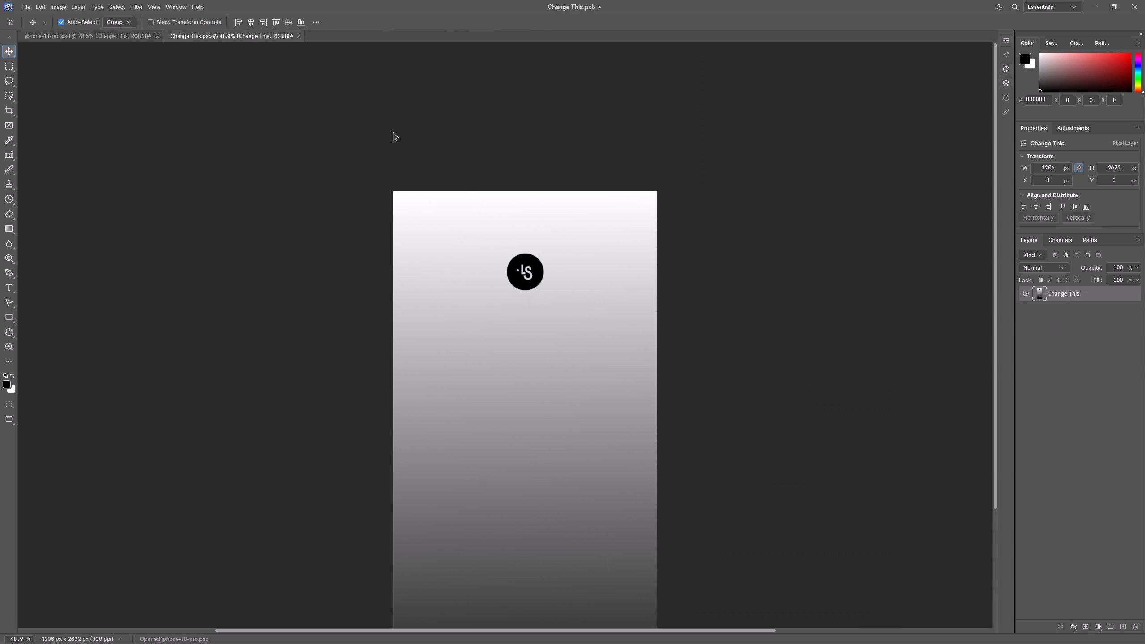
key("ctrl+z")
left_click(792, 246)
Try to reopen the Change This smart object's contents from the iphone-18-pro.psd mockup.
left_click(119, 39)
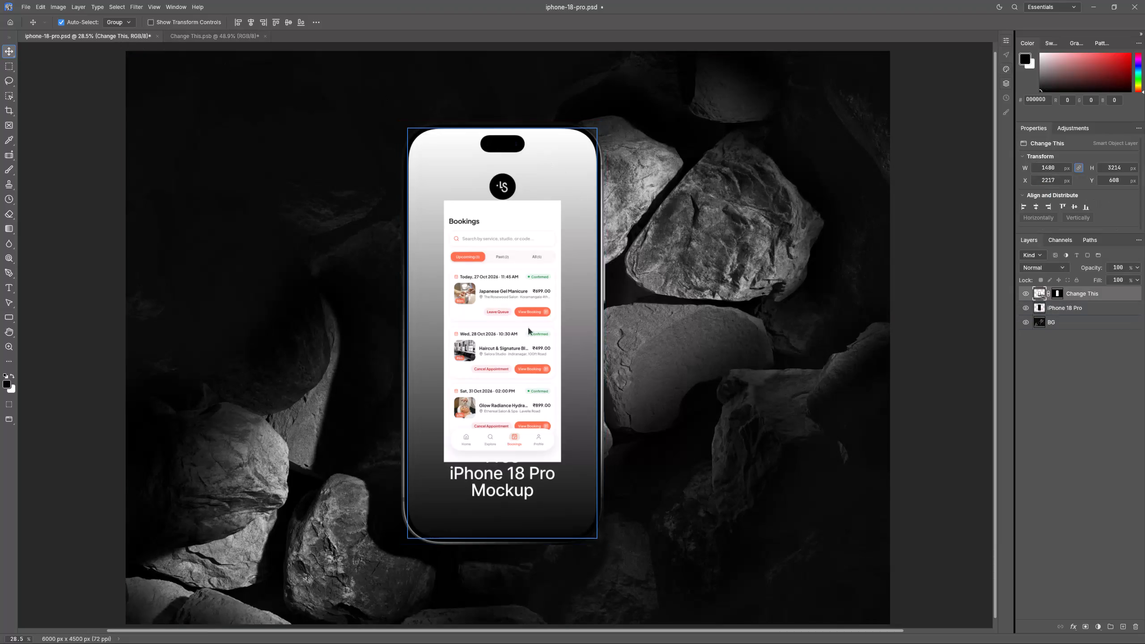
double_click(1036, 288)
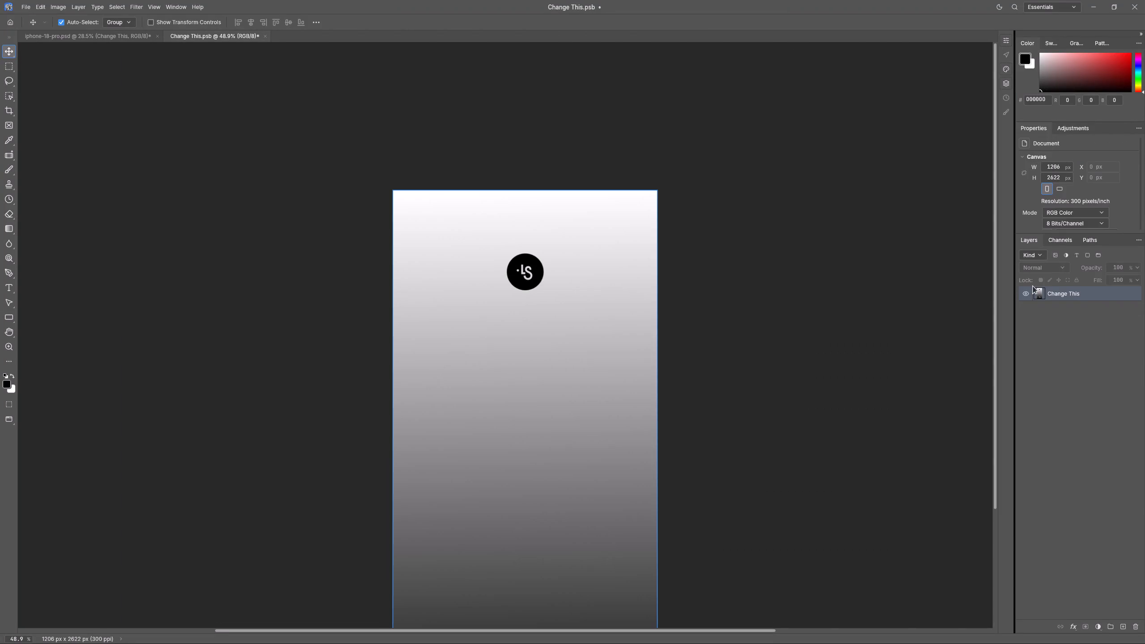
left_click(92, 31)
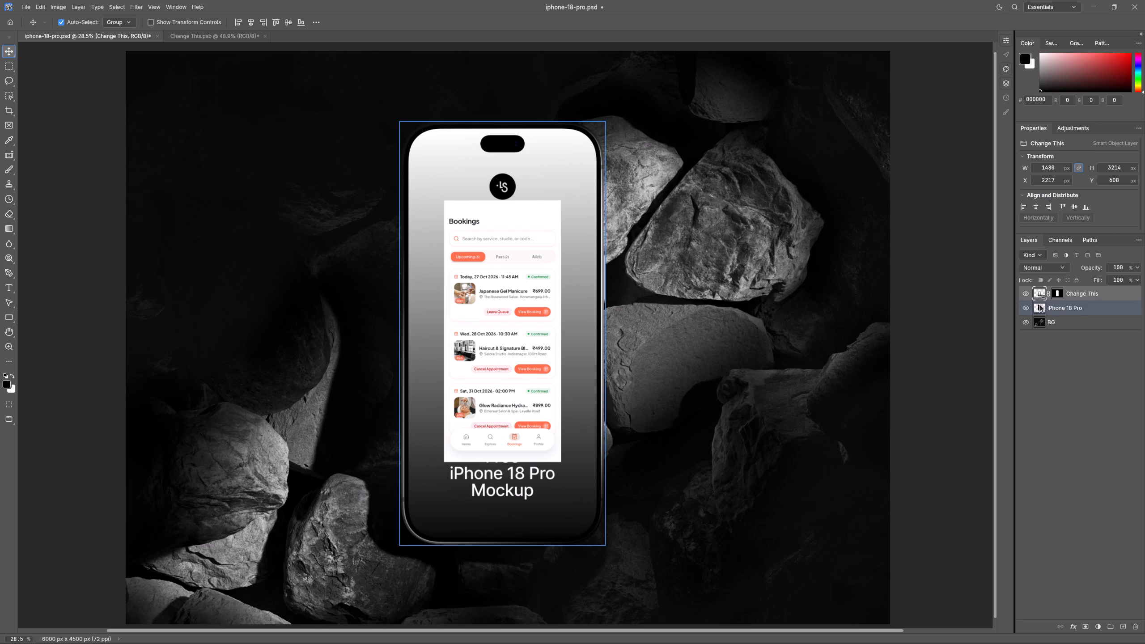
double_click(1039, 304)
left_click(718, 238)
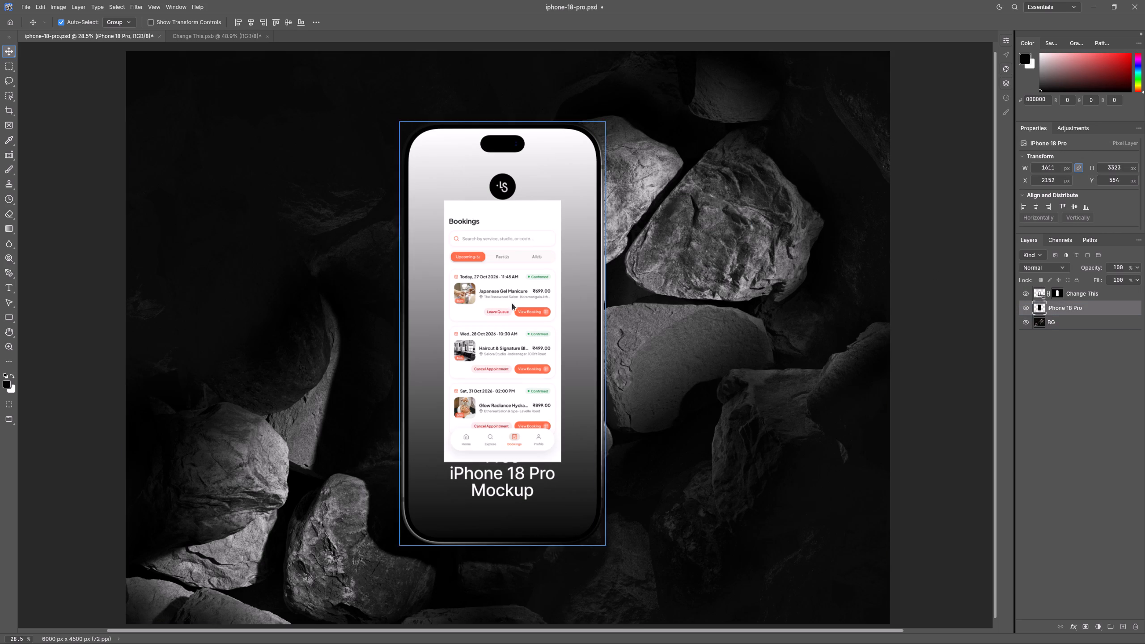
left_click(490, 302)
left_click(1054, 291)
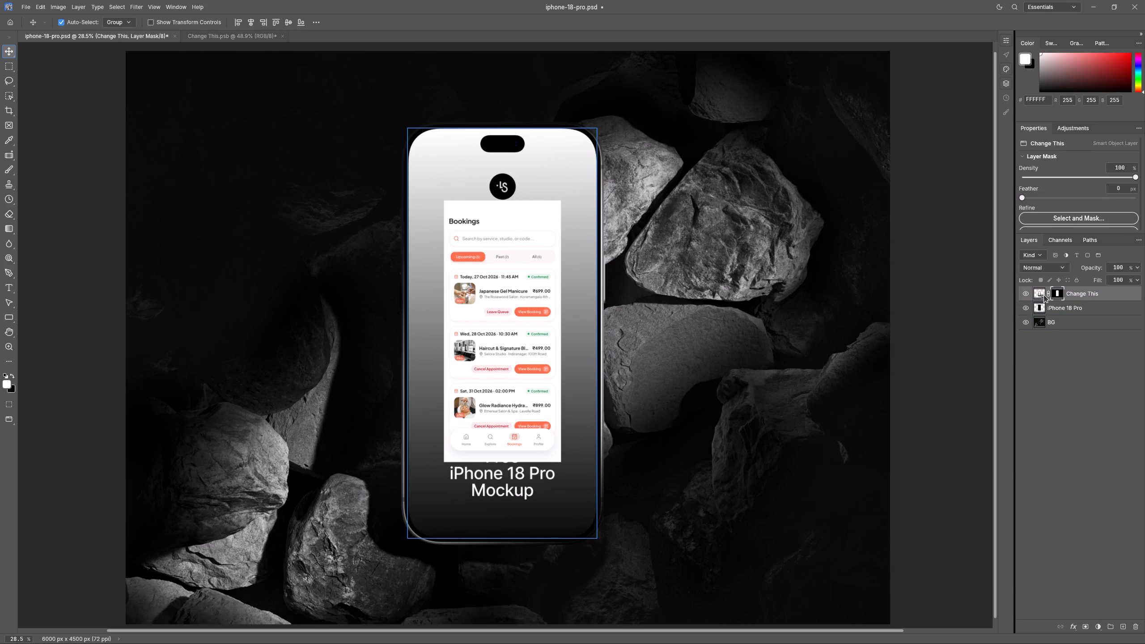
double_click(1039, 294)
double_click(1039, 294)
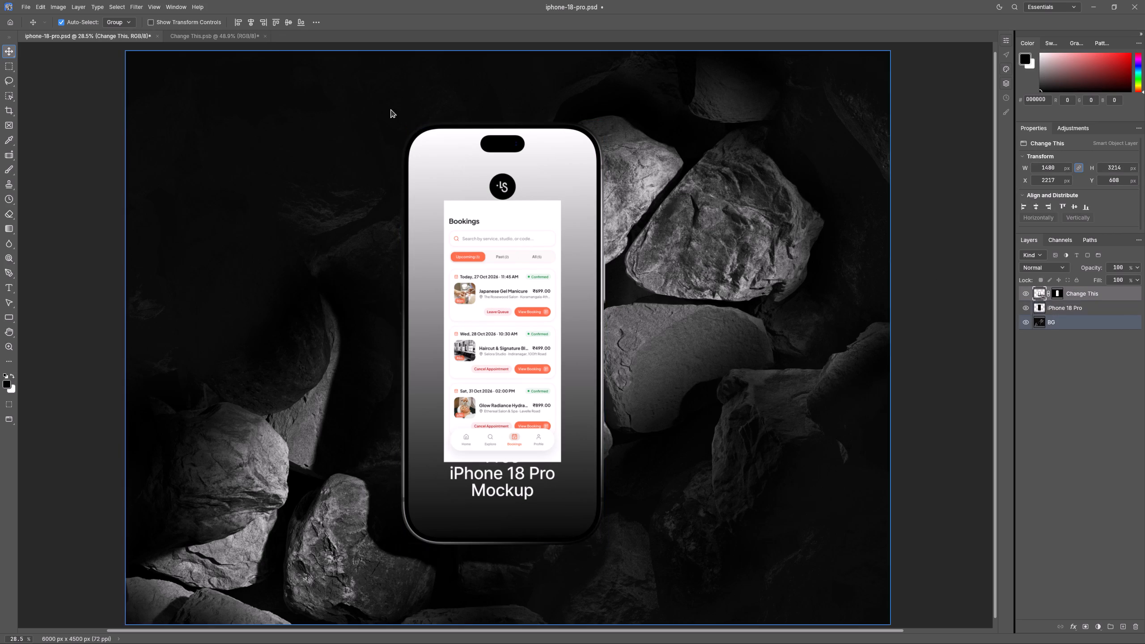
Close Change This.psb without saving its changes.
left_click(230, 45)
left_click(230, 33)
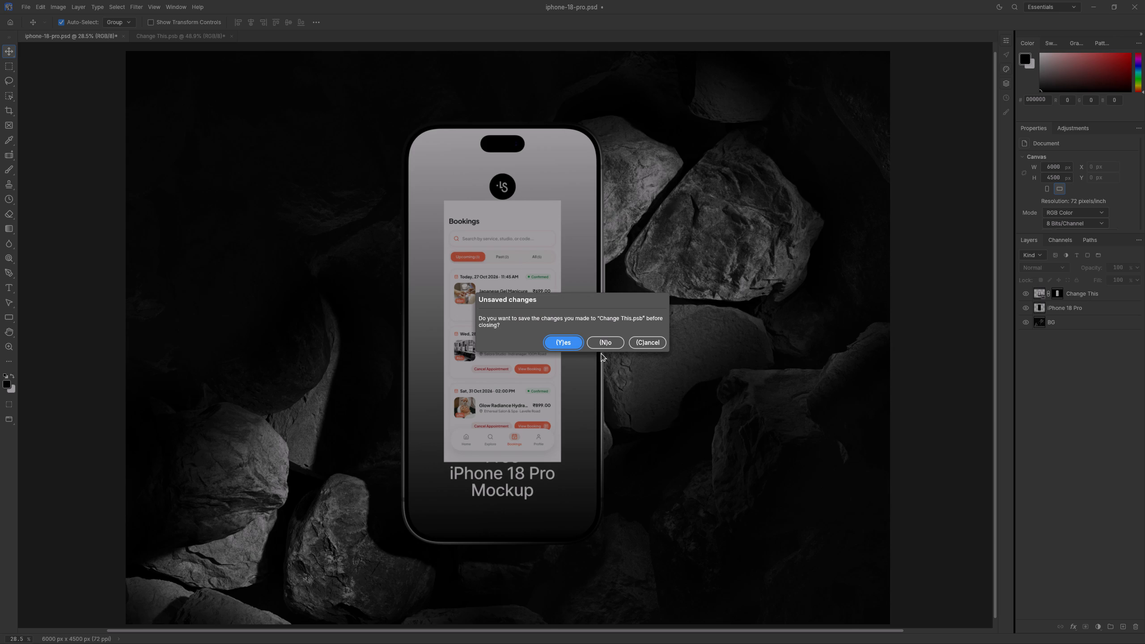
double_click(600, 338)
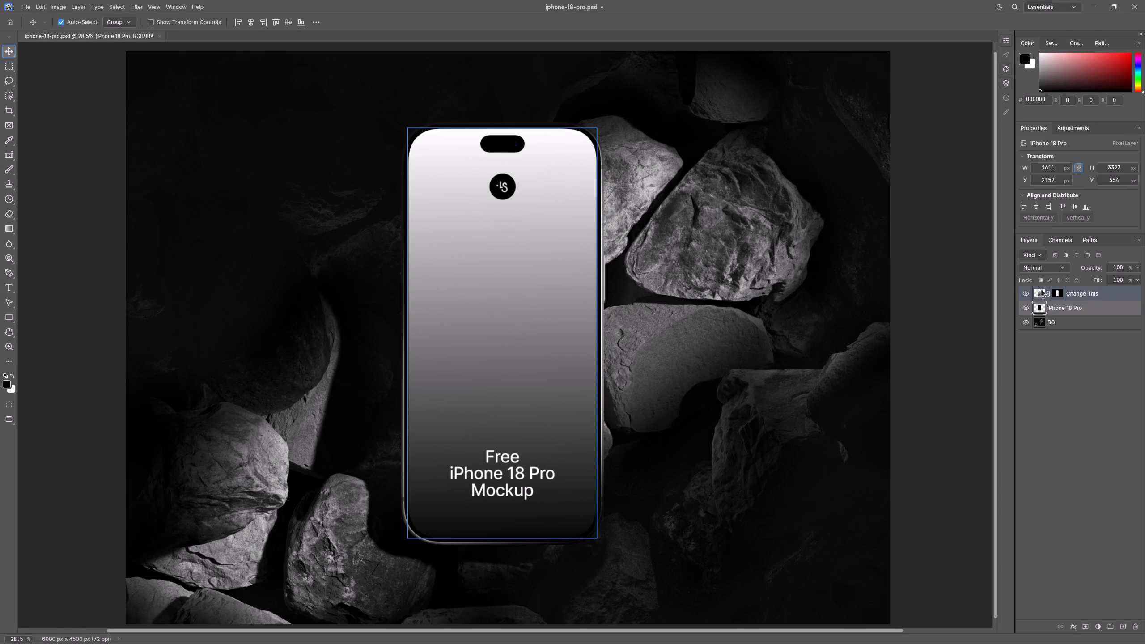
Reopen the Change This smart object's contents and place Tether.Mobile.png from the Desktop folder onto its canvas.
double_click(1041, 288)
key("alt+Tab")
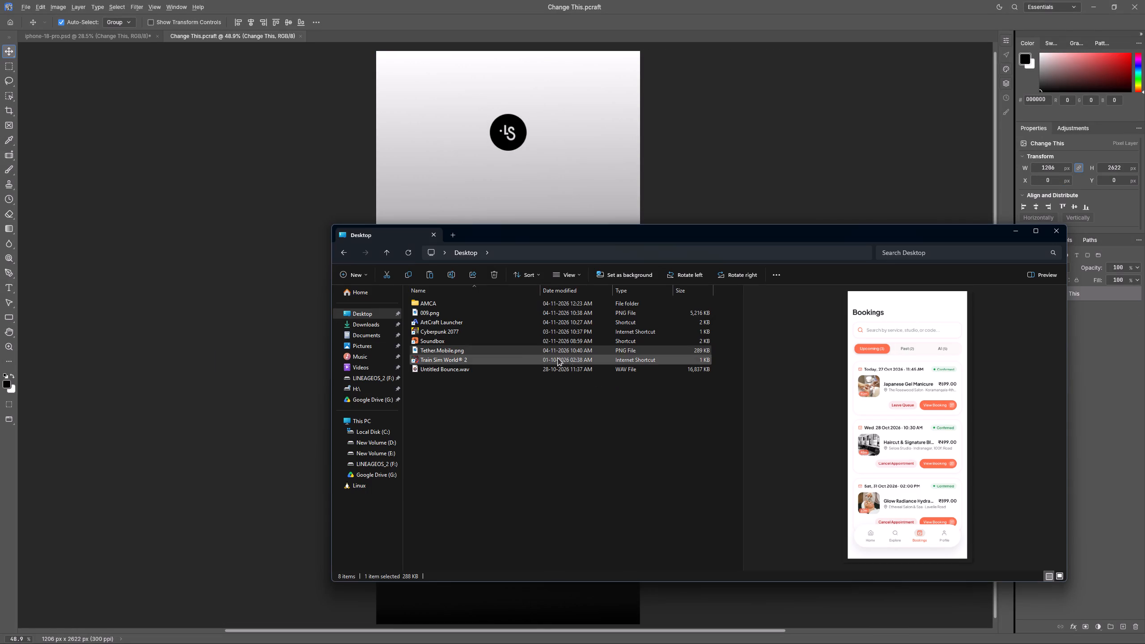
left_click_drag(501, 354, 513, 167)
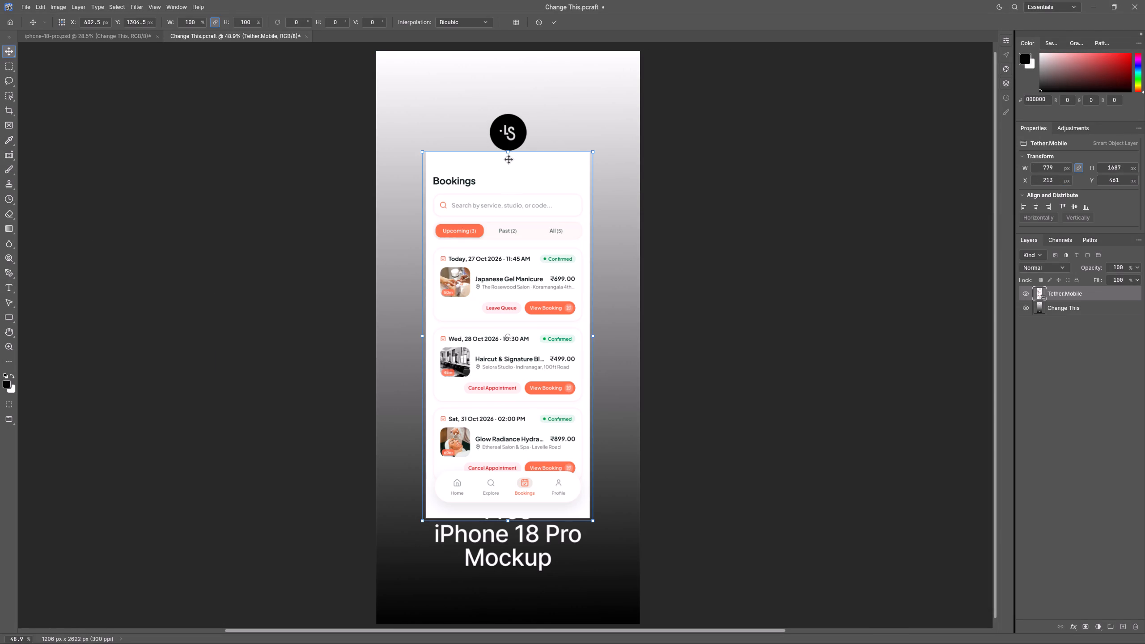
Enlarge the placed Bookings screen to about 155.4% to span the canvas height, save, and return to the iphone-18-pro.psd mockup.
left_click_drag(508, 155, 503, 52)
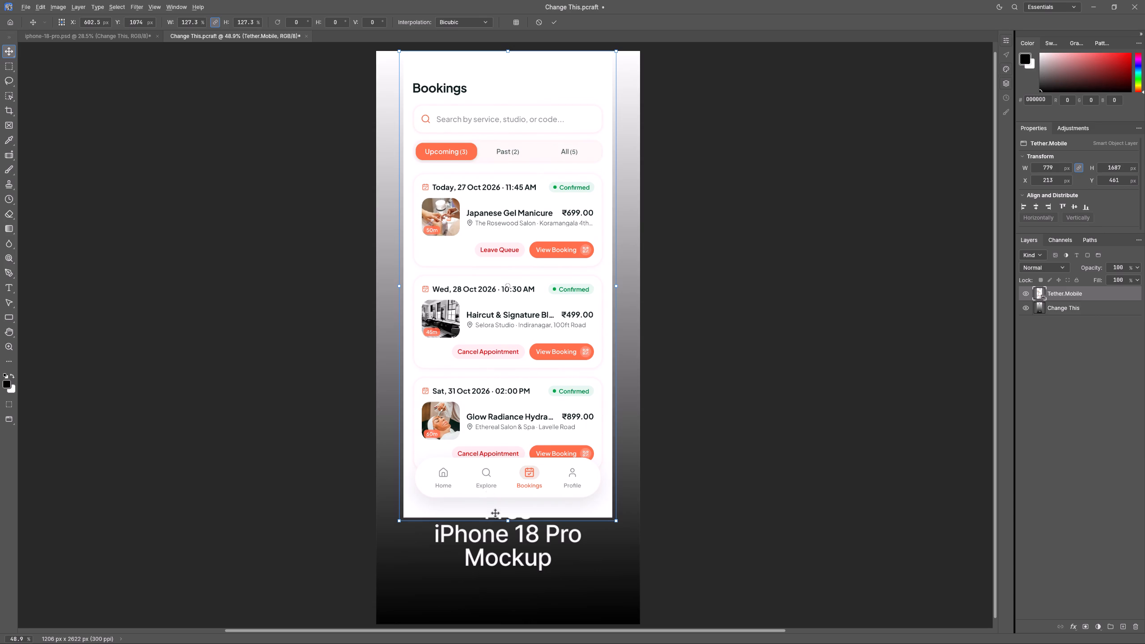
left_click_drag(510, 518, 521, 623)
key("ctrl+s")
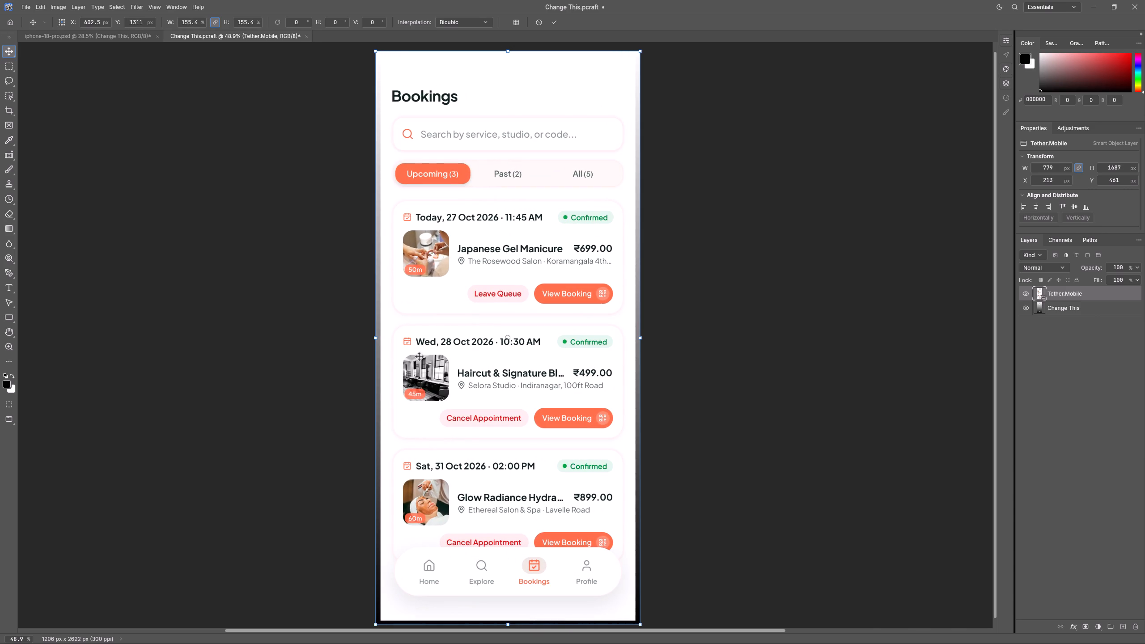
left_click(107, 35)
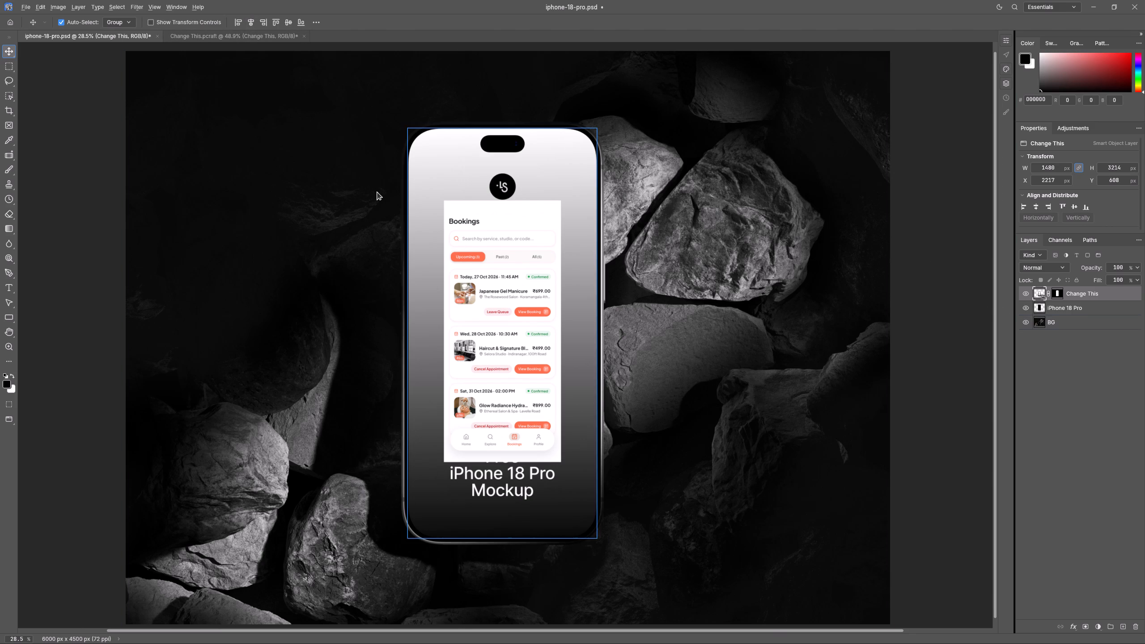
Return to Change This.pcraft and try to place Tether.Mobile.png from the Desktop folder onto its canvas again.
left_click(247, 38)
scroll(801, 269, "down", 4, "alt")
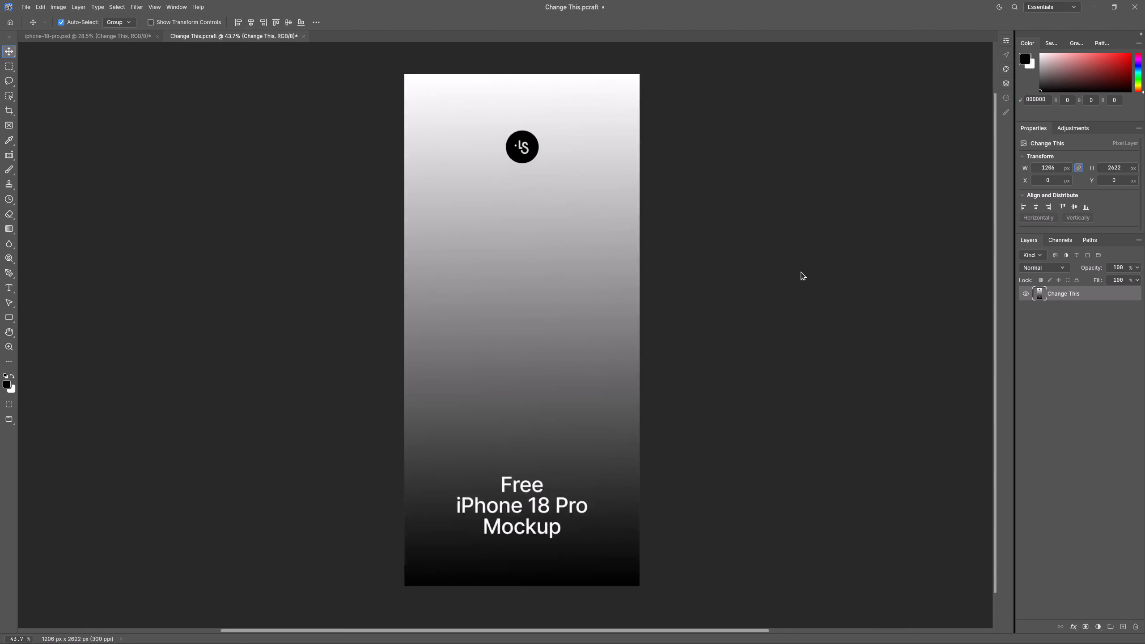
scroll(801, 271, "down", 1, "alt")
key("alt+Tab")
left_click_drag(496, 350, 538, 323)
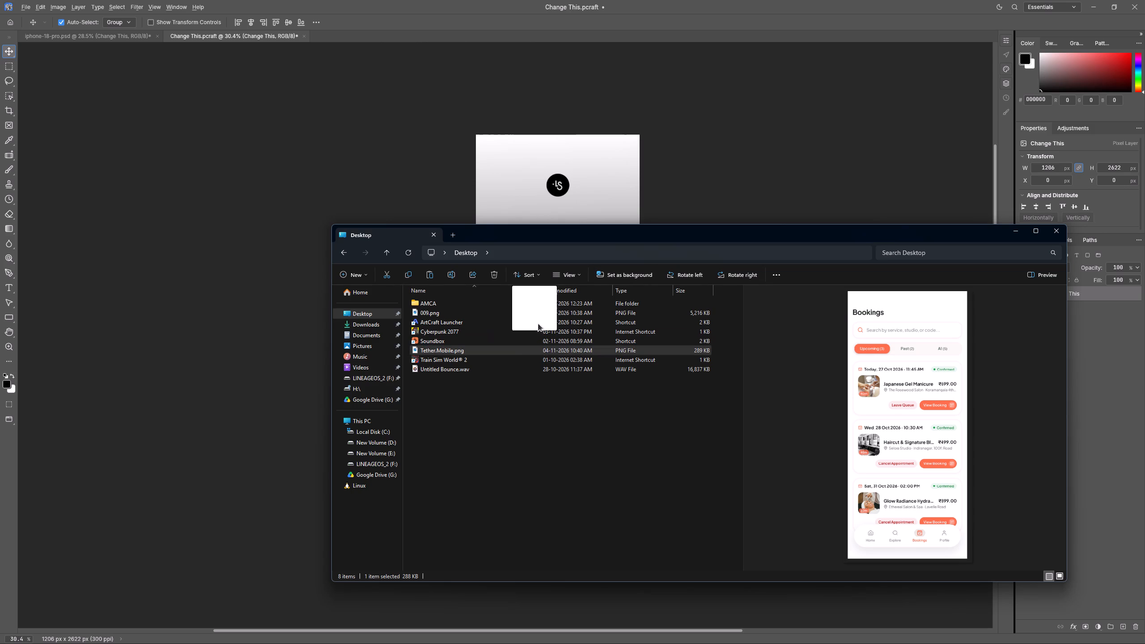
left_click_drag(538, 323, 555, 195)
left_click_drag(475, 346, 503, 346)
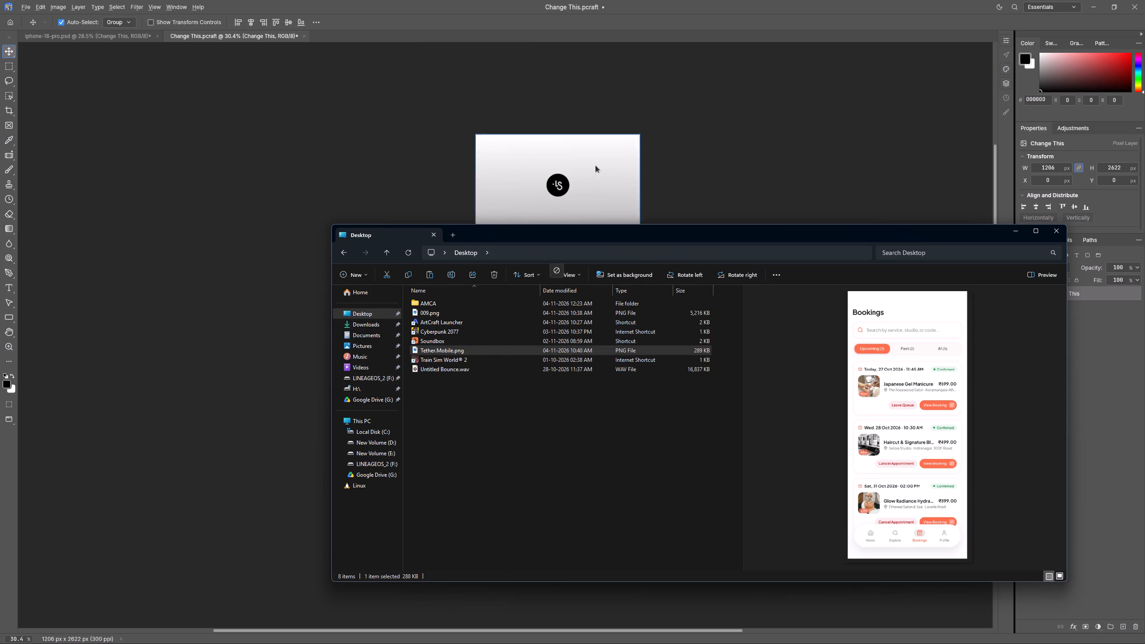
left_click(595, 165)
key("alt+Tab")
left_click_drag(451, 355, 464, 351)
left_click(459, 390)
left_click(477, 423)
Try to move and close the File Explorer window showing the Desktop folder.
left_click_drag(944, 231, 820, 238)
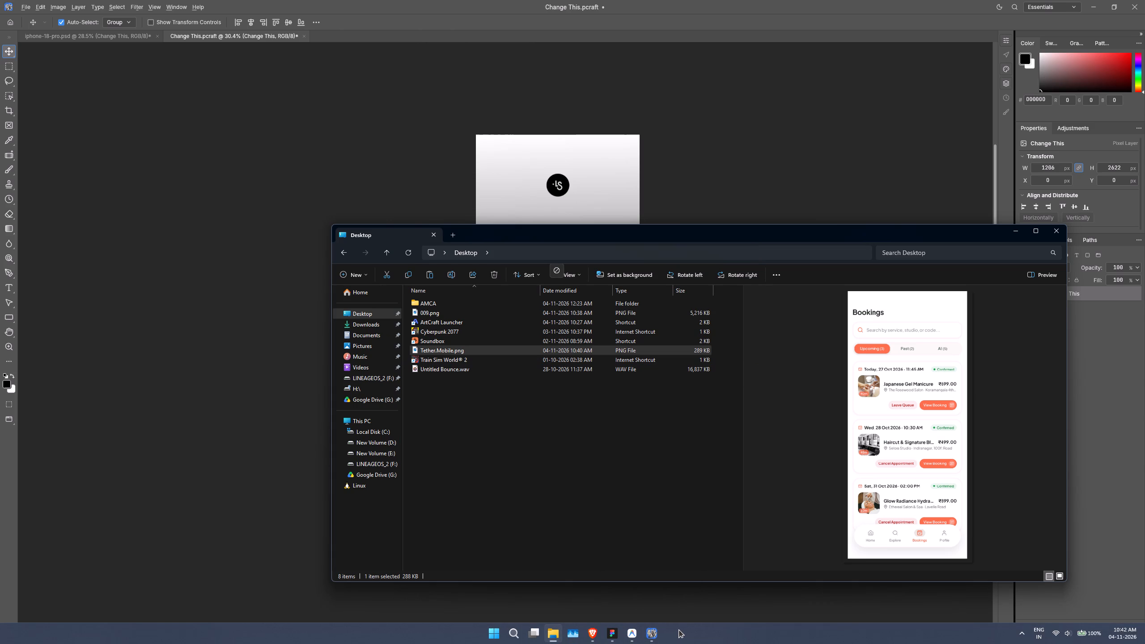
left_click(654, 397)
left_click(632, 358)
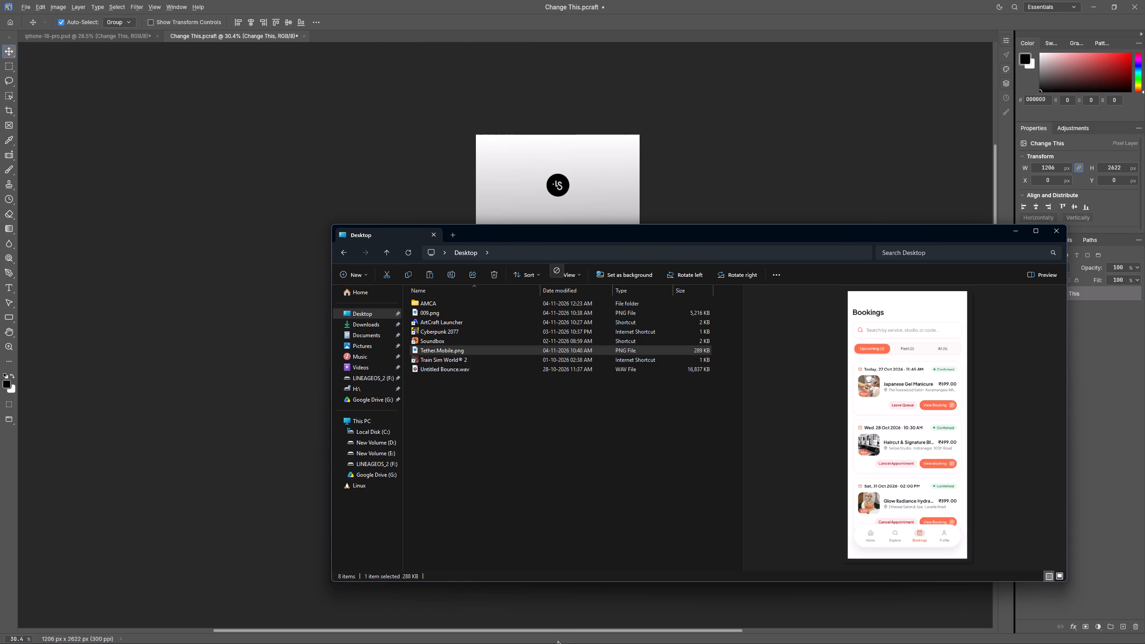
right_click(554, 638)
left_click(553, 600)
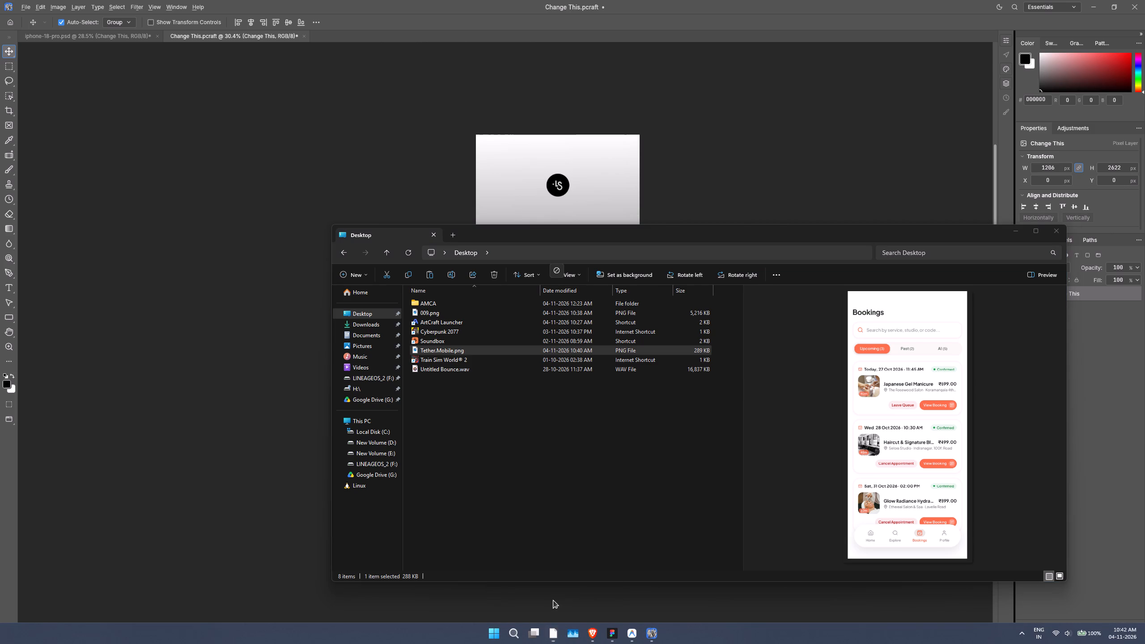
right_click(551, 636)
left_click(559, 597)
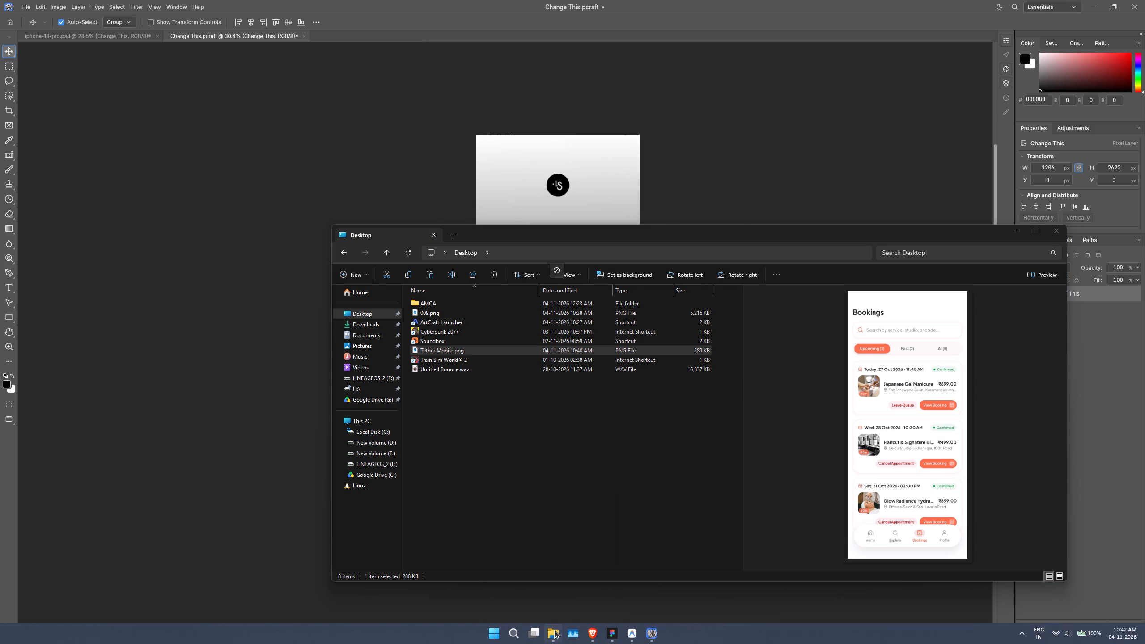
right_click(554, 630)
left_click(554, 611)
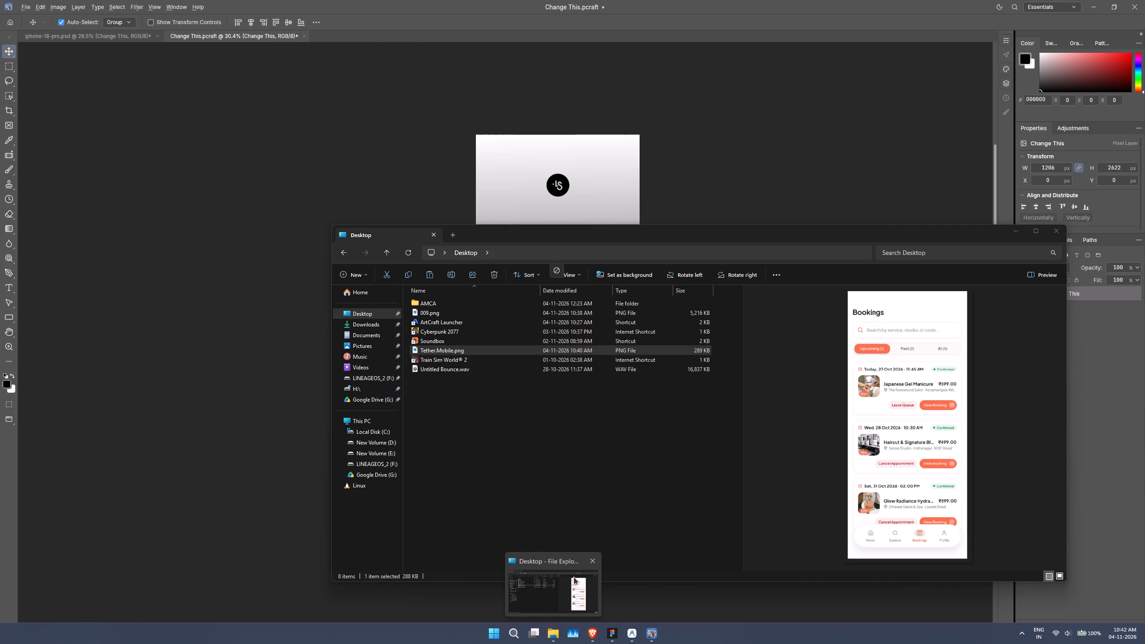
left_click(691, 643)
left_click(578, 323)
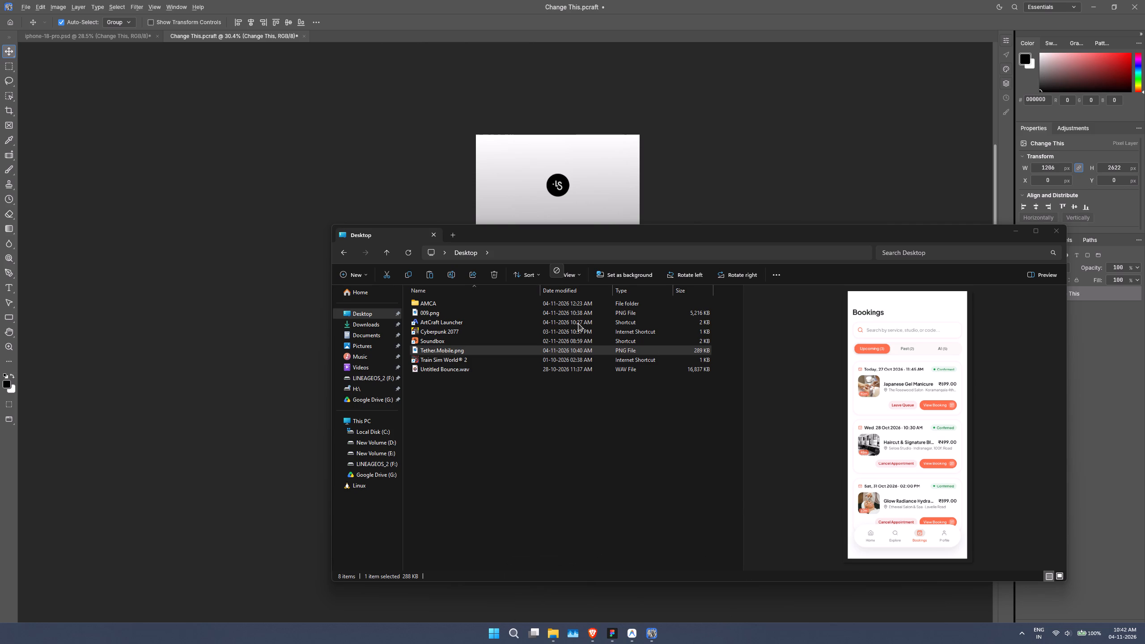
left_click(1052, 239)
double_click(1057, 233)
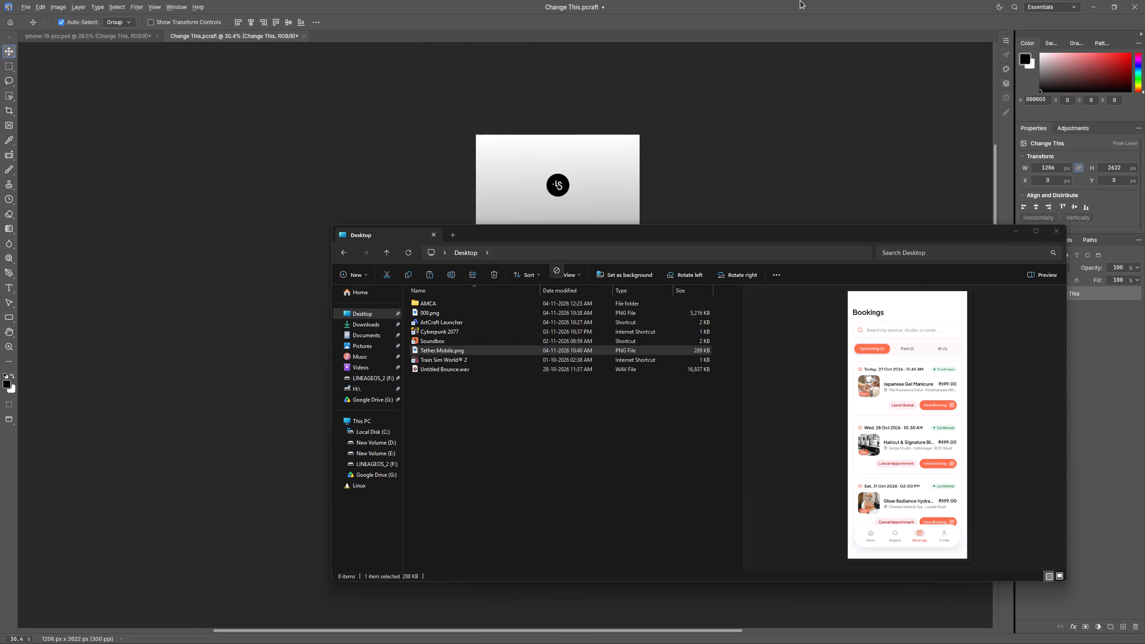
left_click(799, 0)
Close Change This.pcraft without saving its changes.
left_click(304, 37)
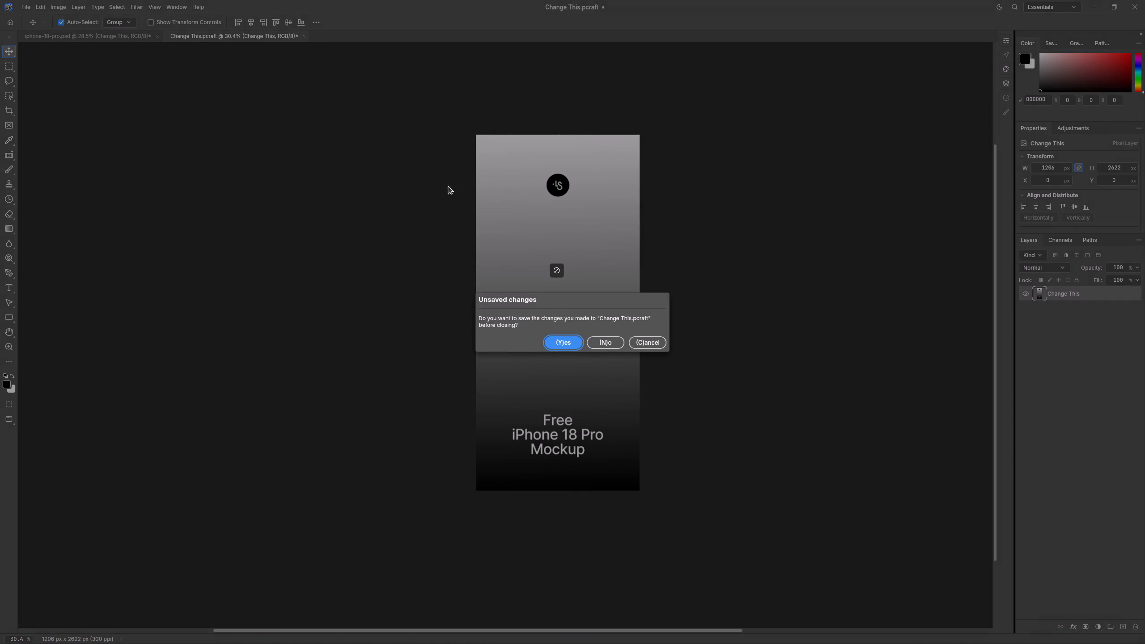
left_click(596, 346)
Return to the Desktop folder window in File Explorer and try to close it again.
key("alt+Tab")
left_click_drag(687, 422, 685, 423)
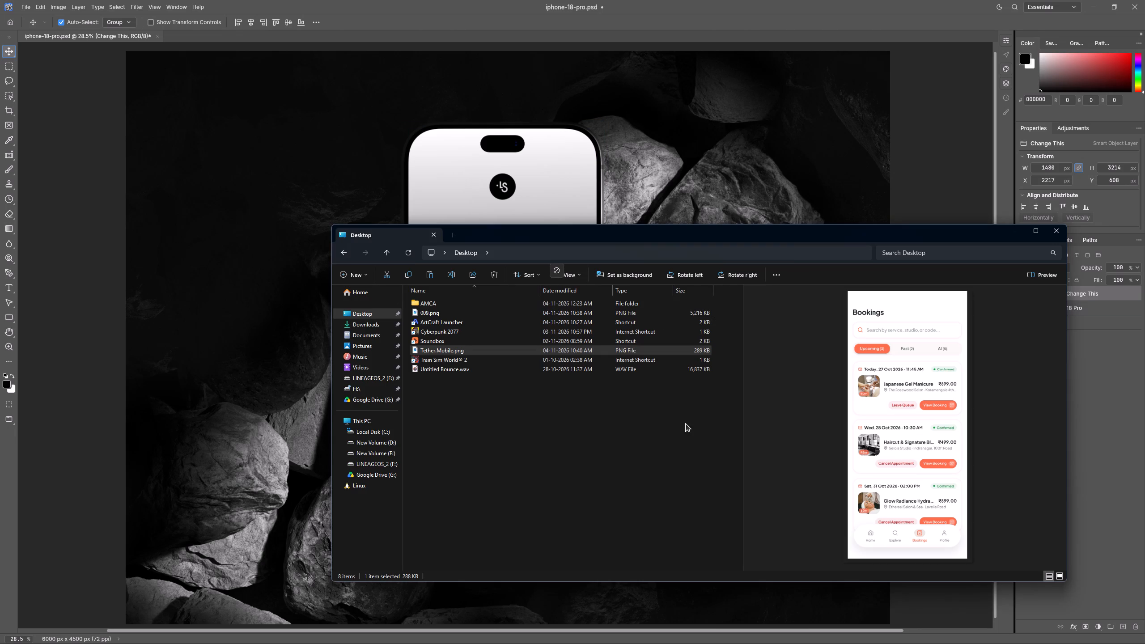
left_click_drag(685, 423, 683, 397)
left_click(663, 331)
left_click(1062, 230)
Quit the image editor without saving the changes to iphone-18-pro.psd.
left_click(1144, 0)
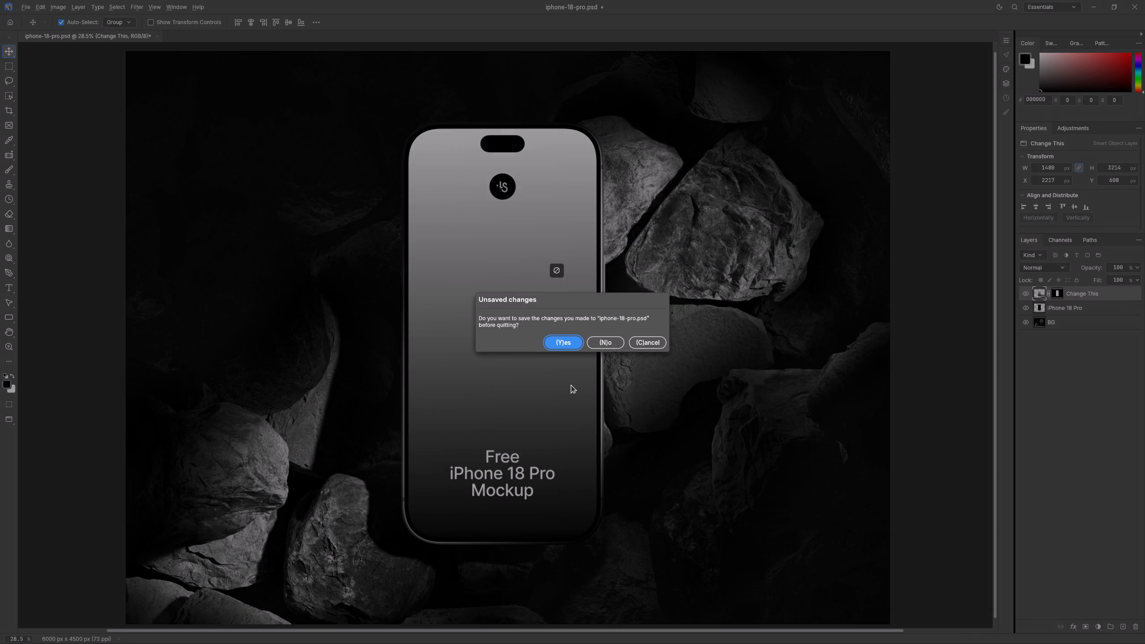
left_click(598, 340)
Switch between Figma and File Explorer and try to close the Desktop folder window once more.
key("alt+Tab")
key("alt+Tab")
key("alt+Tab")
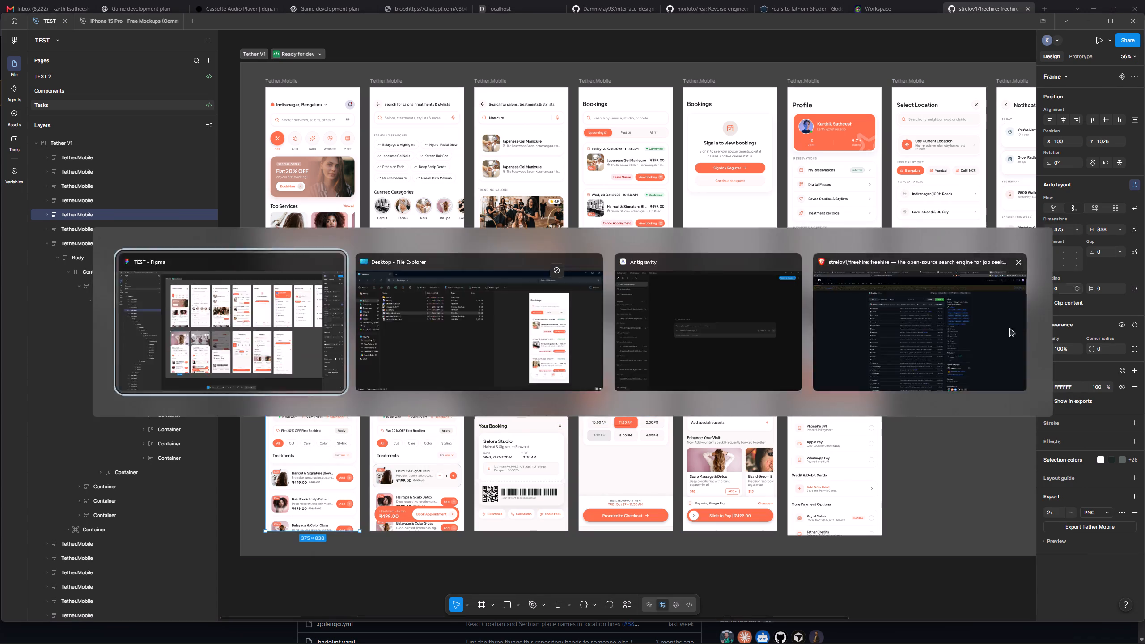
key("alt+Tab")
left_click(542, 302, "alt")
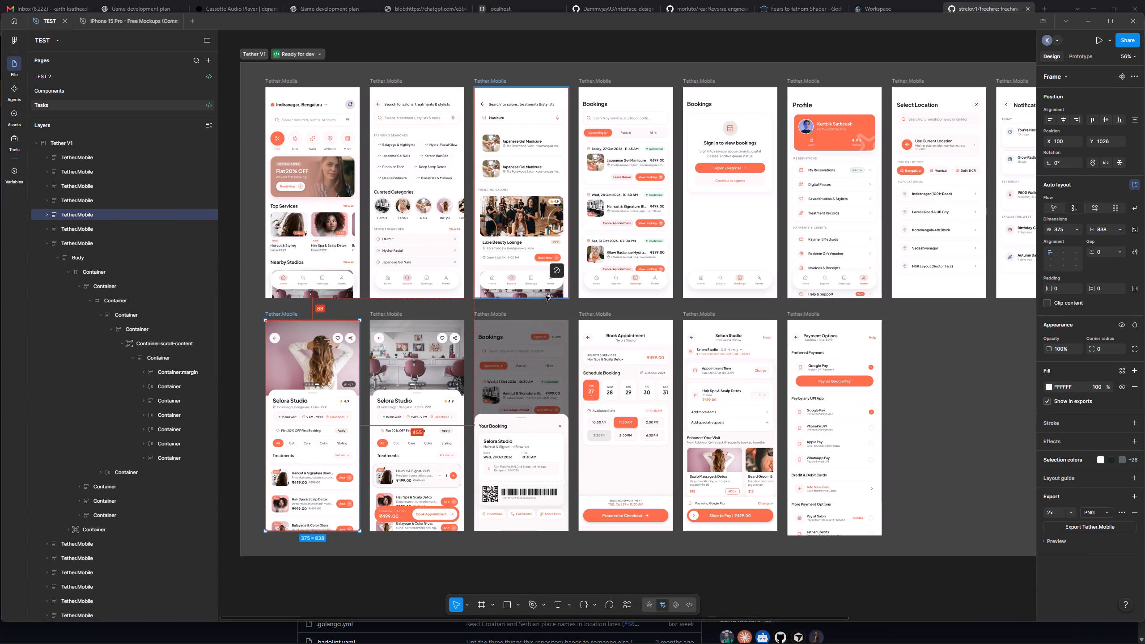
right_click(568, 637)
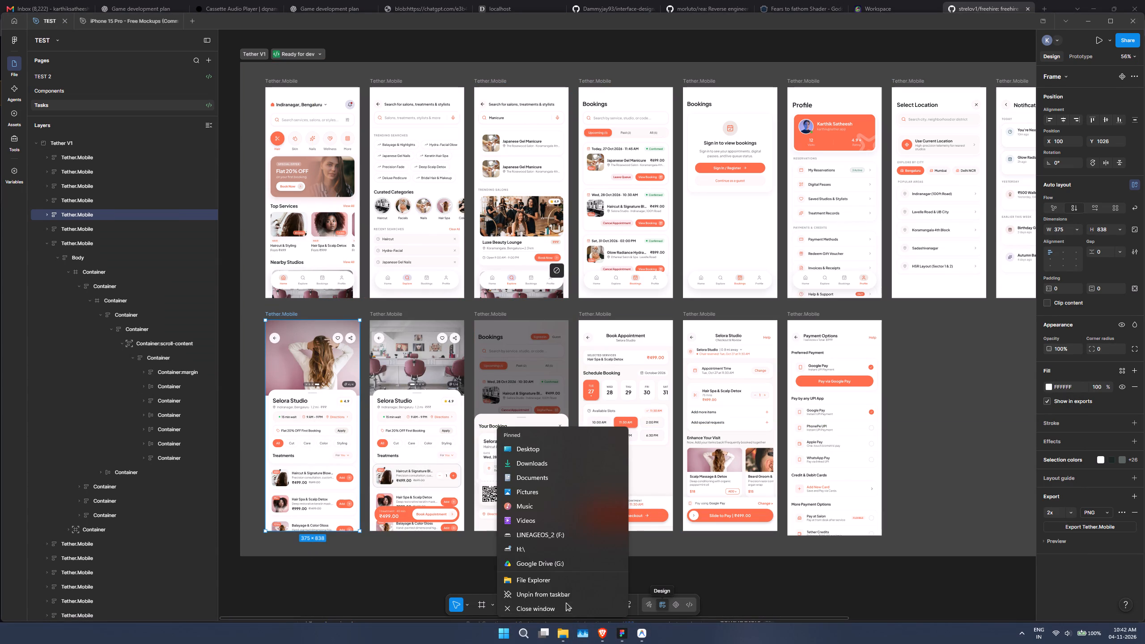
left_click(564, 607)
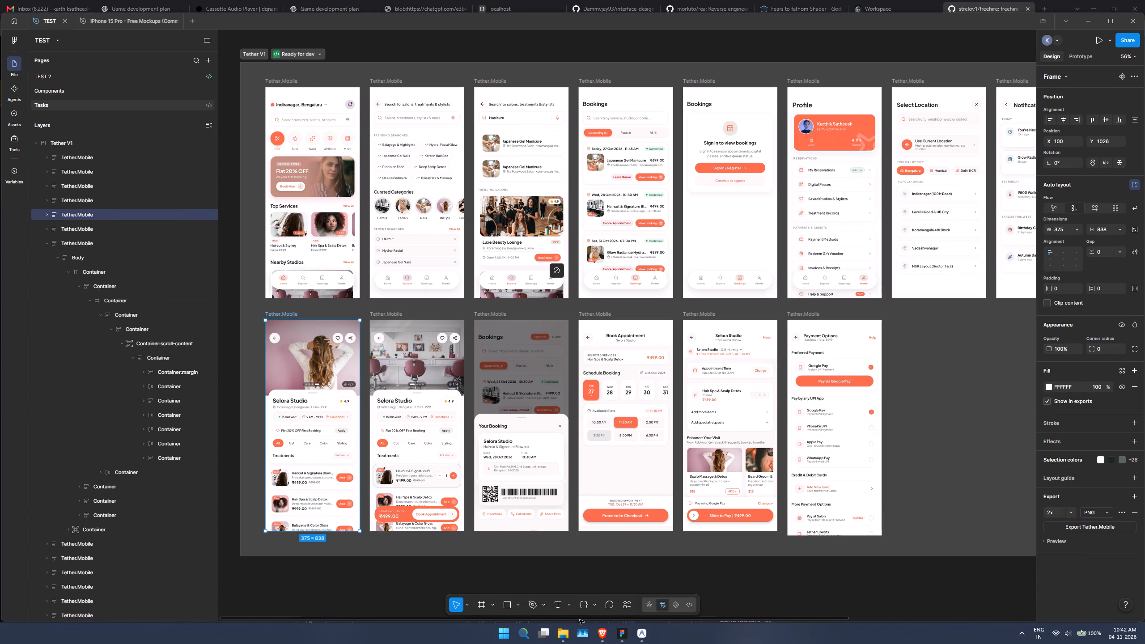
Open the Windows security options to deal with the stuck File Explorer window.
key("ctrl+alt+Delete")
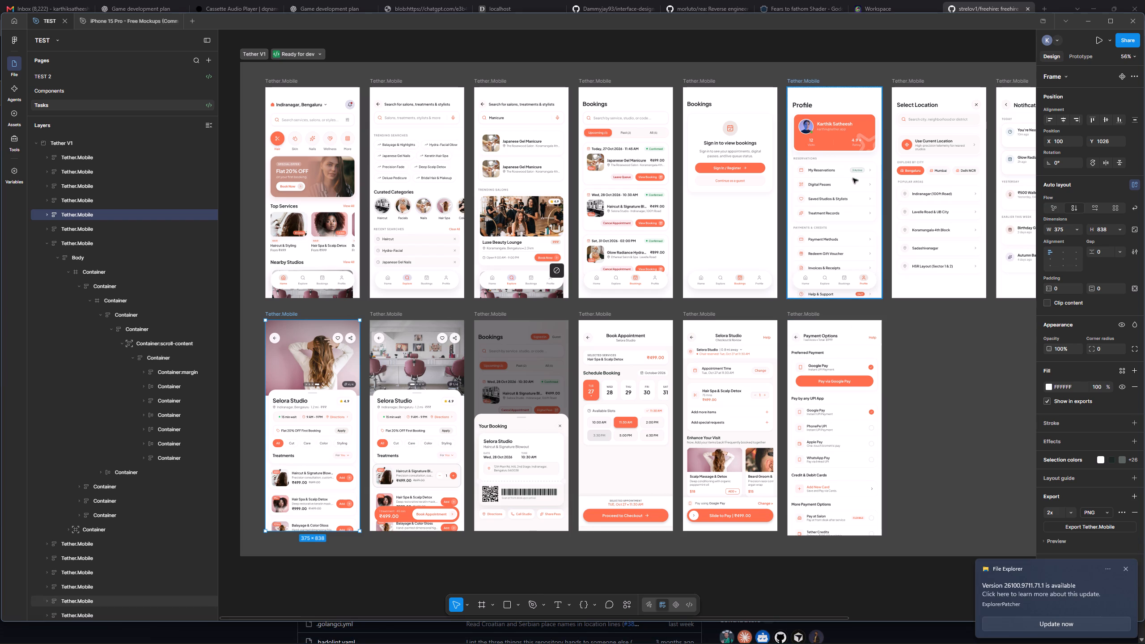
Dismiss the ExplorerPatcher update notification.
left_click_drag(1043, 609, 1126, 601, "ctrl+alt")
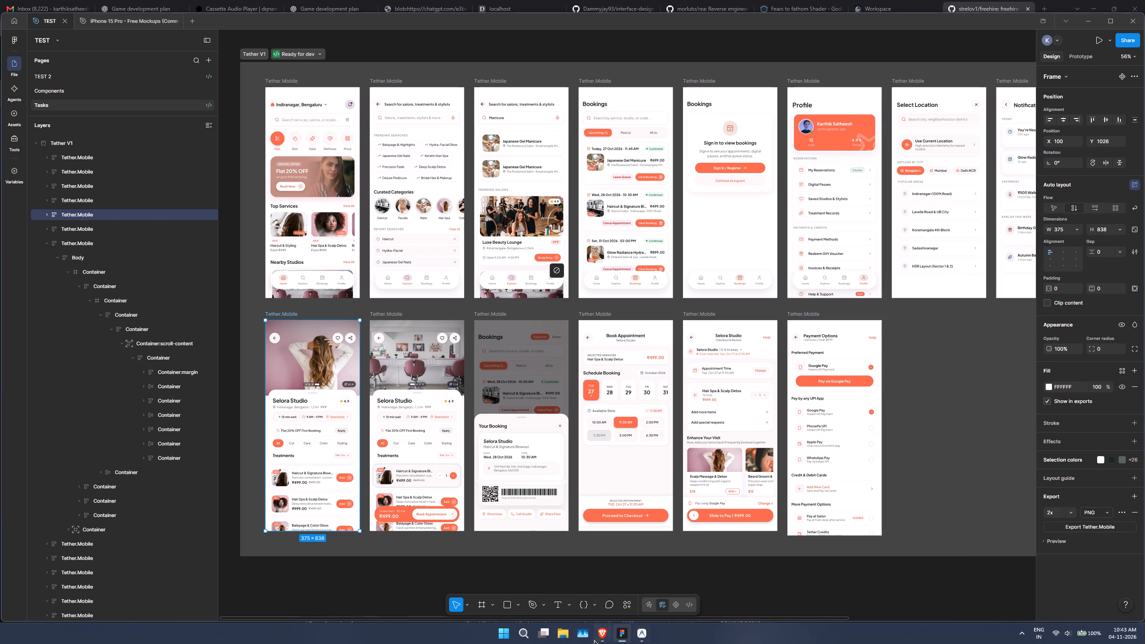
Open a new File Explorer window and open Minimalist-Gloved-Hand-Holding-Smartphone-PSD-Mockup.zip from the Downloads folder.
left_click(562, 640, "ctrl+alt")
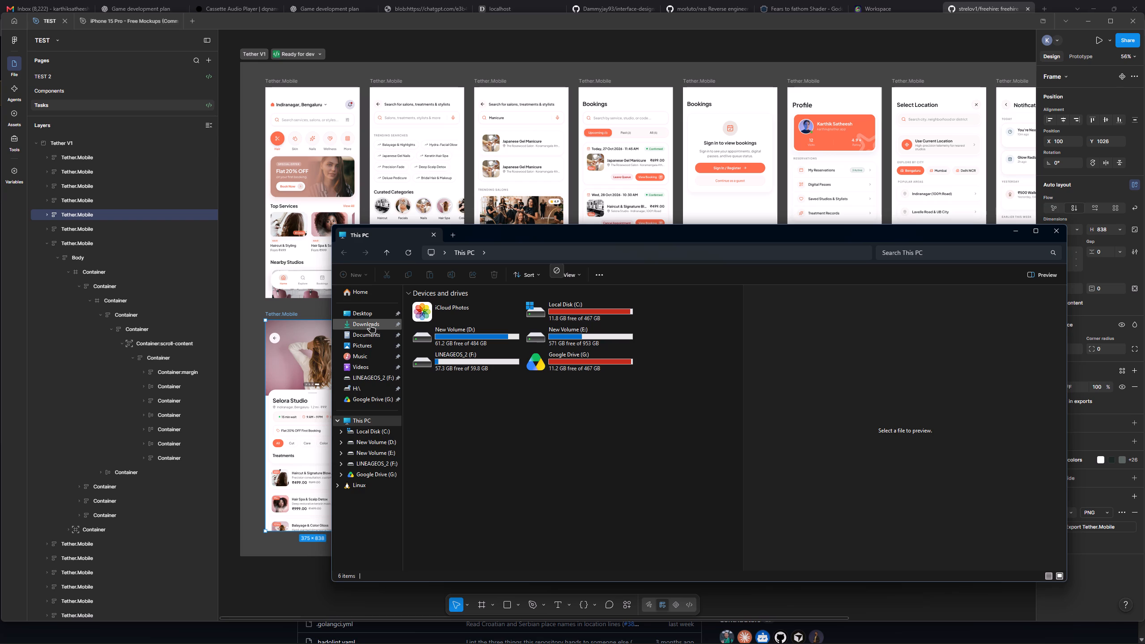
left_click(370, 322, "ctrl+alt")
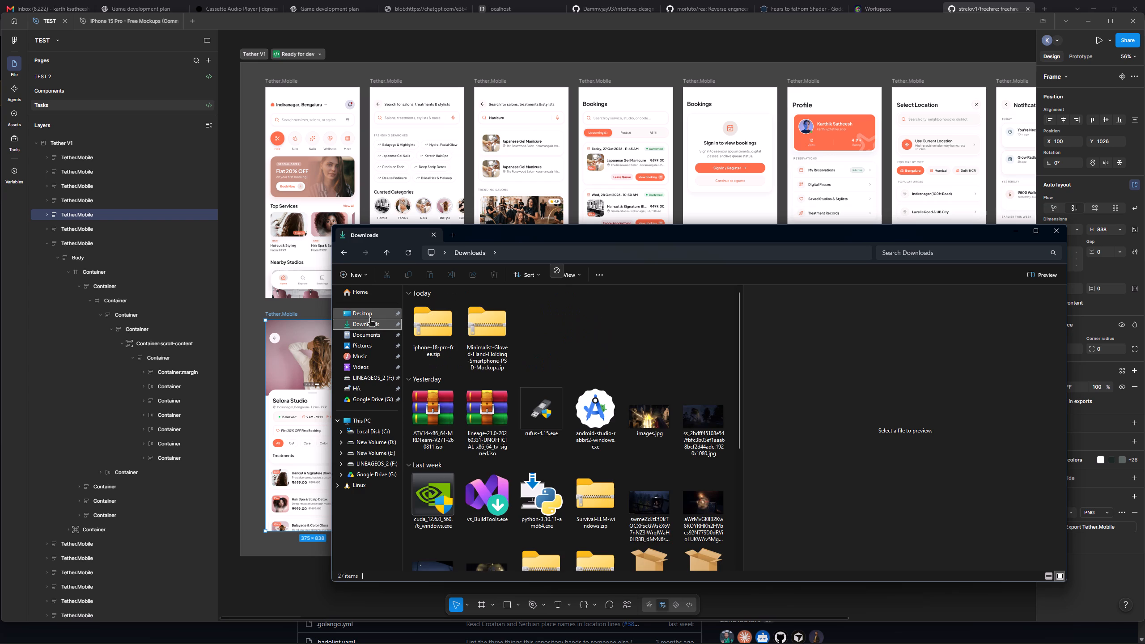
left_click(516, 339, "ctrl+alt")
double_click(492, 338, "ctrl+alt")
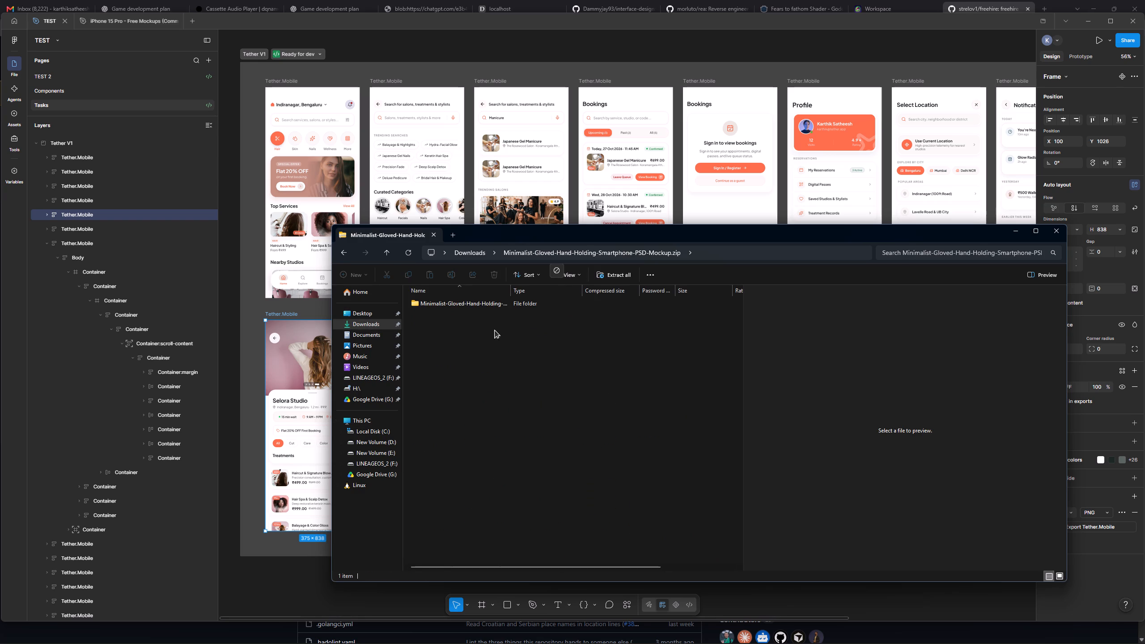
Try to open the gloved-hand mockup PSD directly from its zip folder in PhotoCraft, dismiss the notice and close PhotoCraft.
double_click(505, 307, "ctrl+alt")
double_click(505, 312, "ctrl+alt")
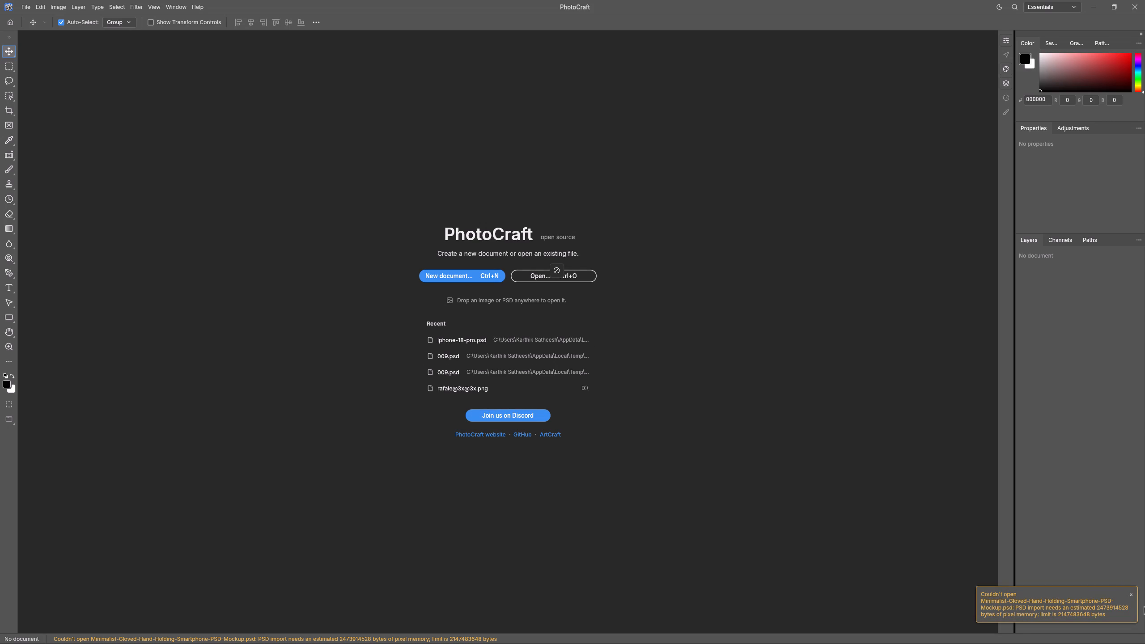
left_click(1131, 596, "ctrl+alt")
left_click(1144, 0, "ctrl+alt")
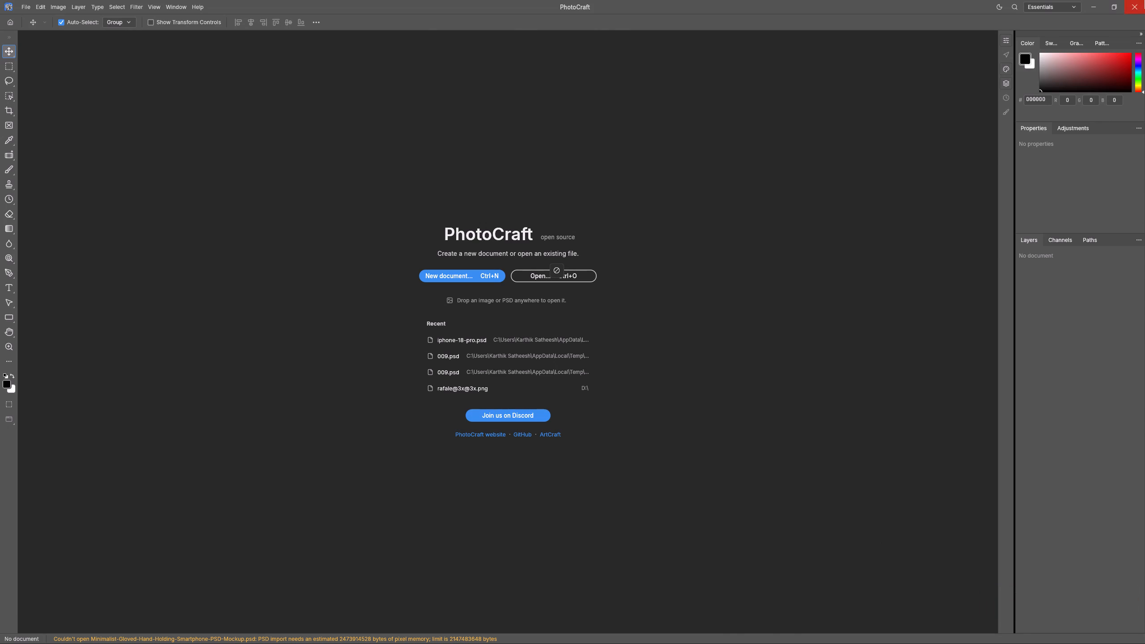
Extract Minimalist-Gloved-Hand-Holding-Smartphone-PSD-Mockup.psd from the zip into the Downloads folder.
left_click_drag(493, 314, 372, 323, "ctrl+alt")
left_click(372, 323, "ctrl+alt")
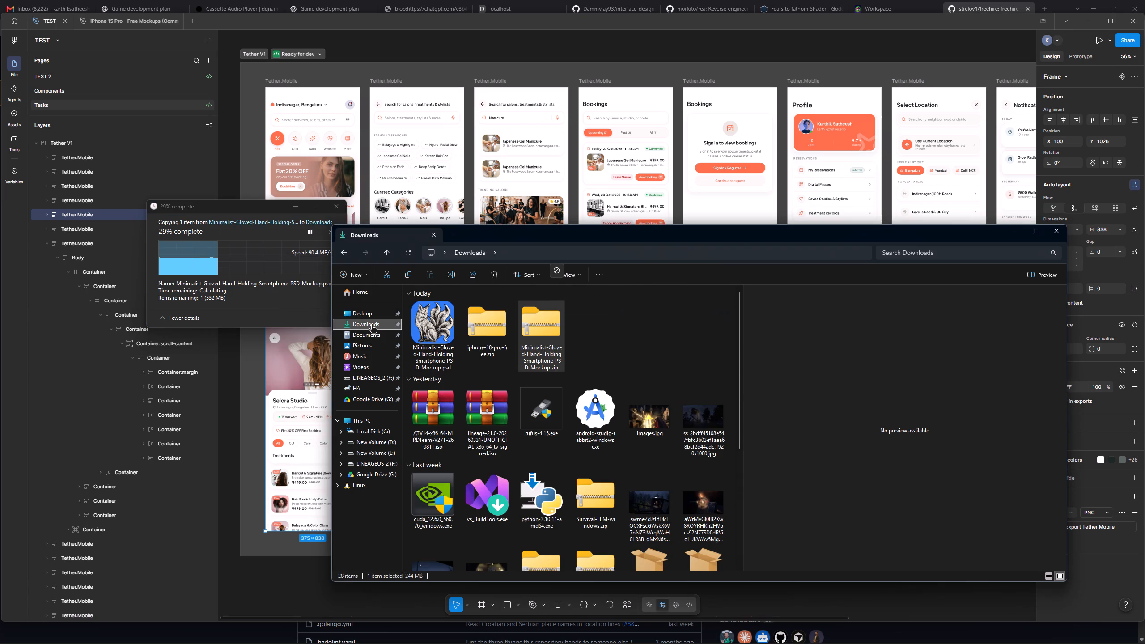
Open iphone-18-pro-free.zip and extract iphone-18-pro.psd into the Downloads folder.
double_click(499, 327, "ctrl+alt")
left_click(458, 320, "ctrl+alt")
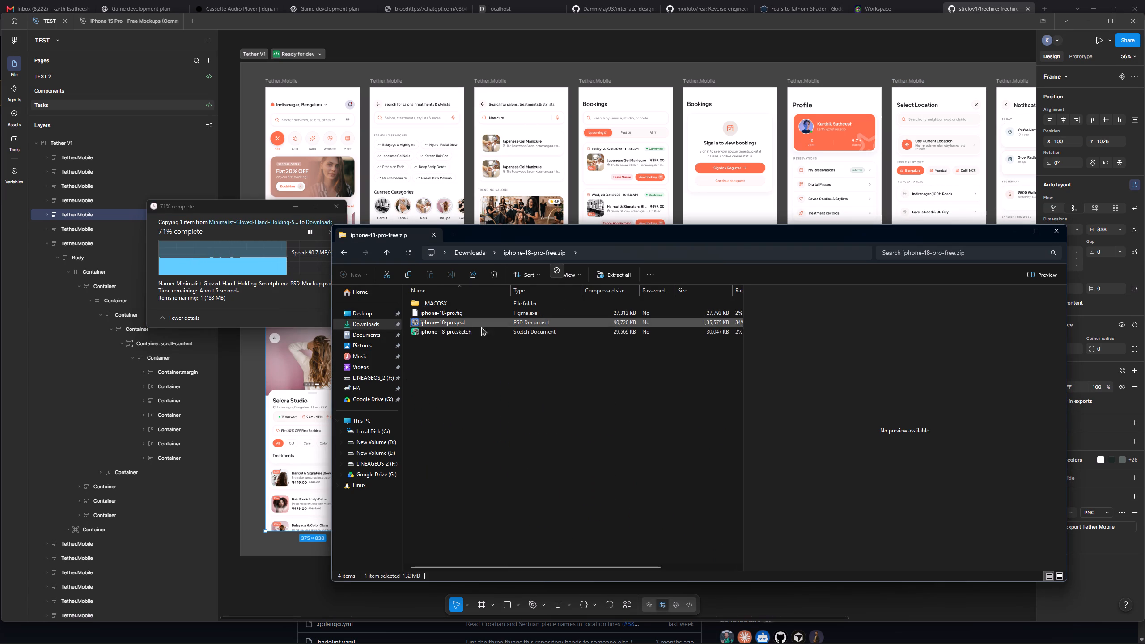
left_click_drag(490, 326, 367, 323, "ctrl+alt")
left_click(367, 323, "ctrl+alt")
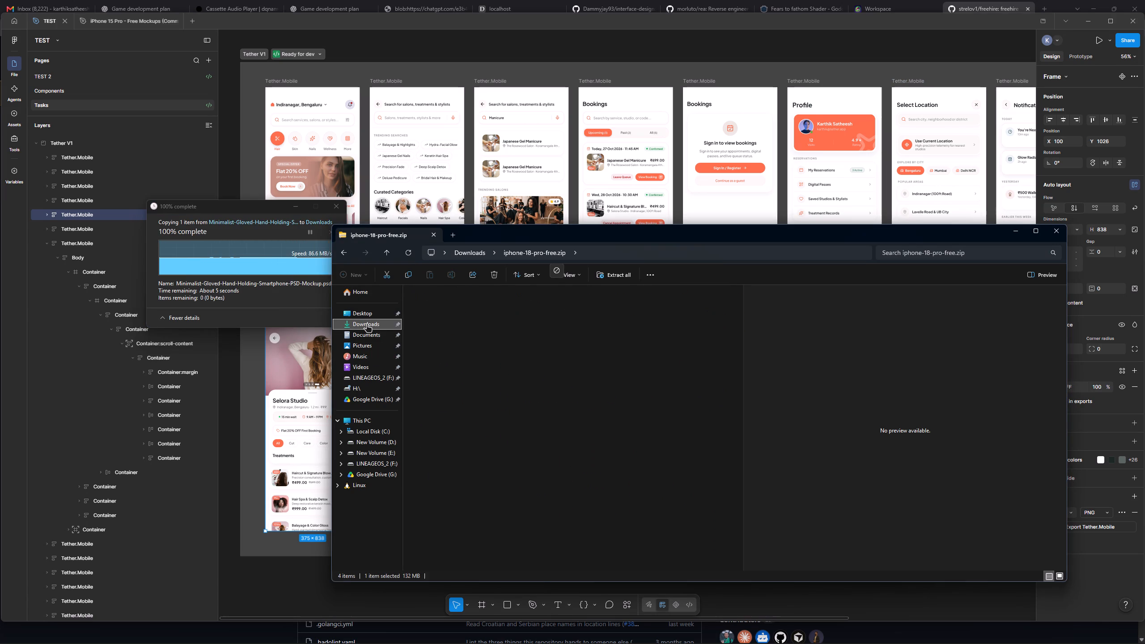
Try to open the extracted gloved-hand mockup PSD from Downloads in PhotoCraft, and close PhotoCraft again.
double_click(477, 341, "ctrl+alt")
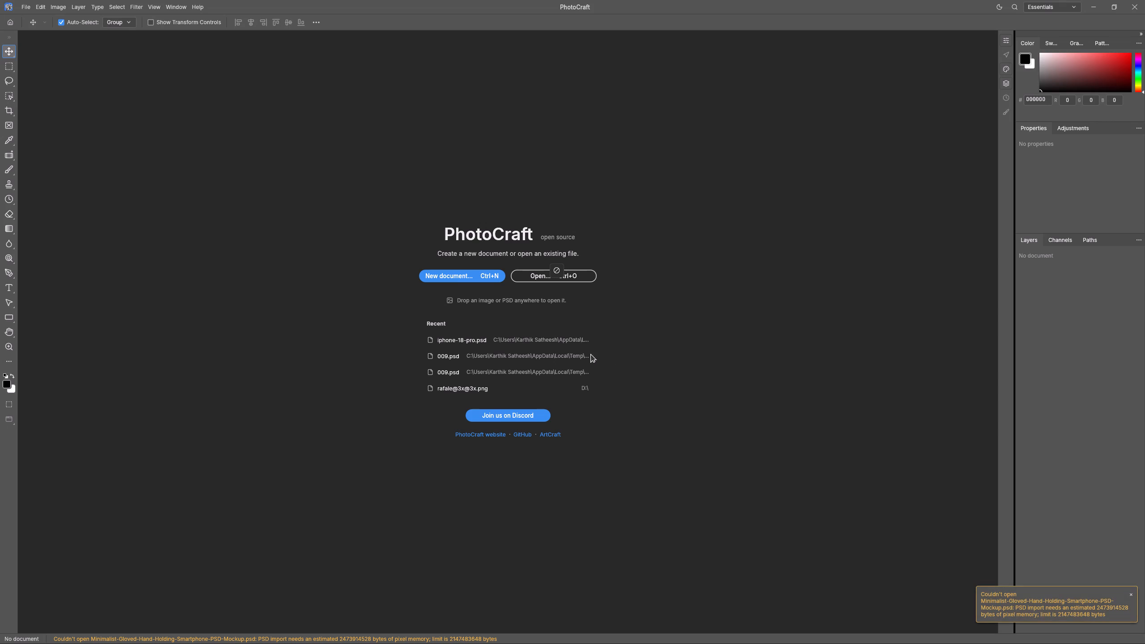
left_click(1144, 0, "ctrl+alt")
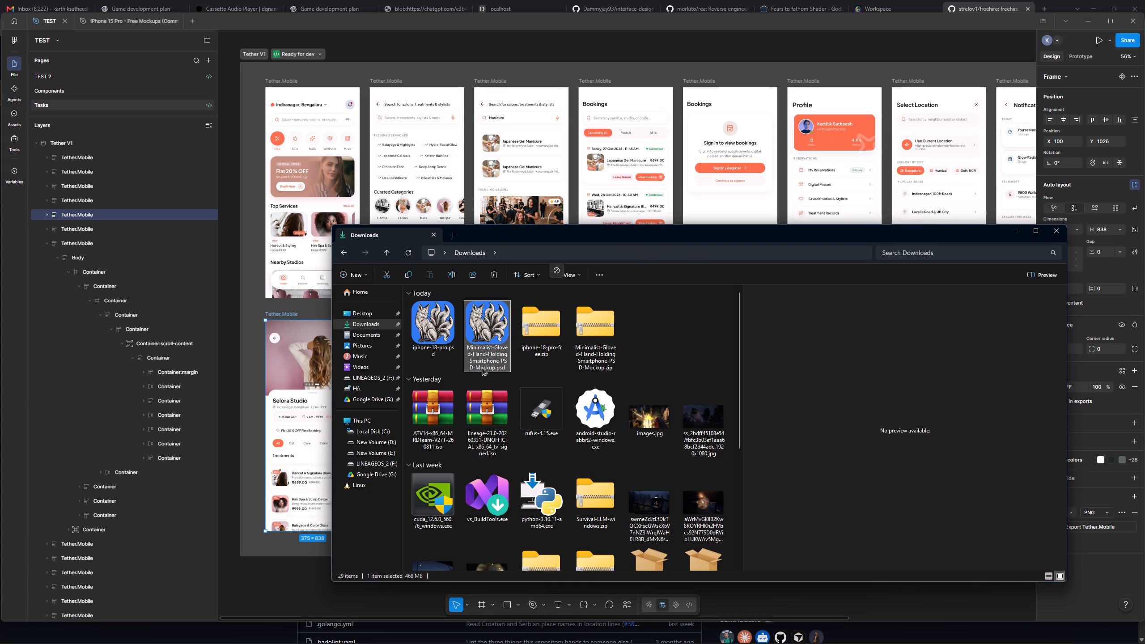
Delete the gloved-hand mockup PSD, its zip and iphone-18-pro-free.zip from the Downloads folder.
left_click_drag(653, 321, 489, 339, "ctrl+alt")
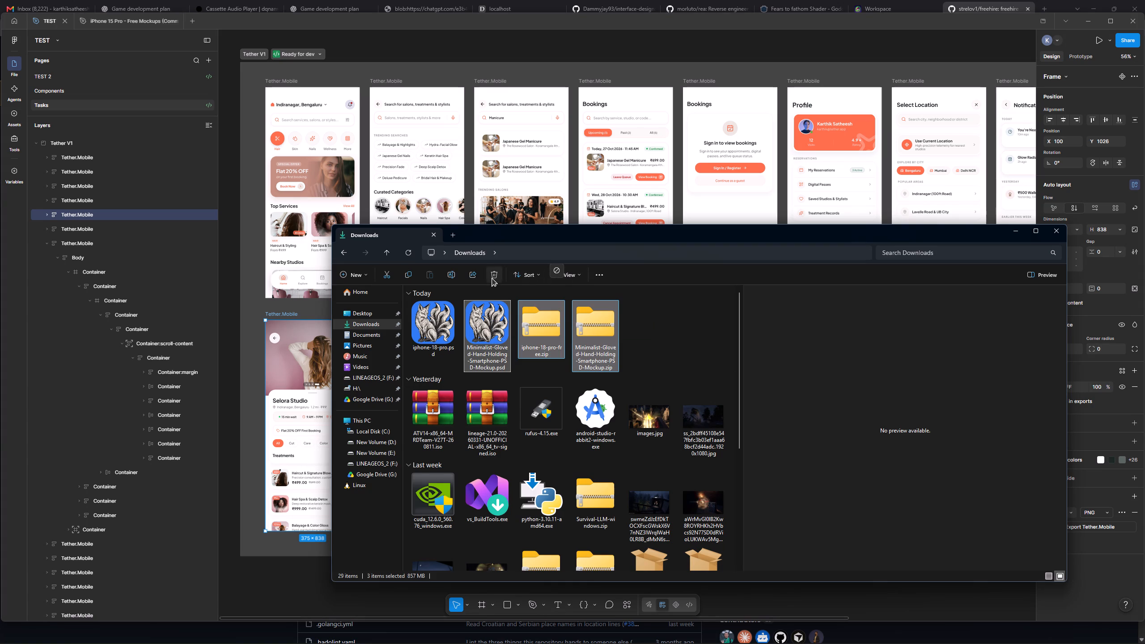
left_click(492, 278, "ctrl+alt")
Open iphone-18-pro.psd from Downloads in PhotoCraft and open the contents of the Change This smart object.
double_click(426, 327, "ctrl+alt")
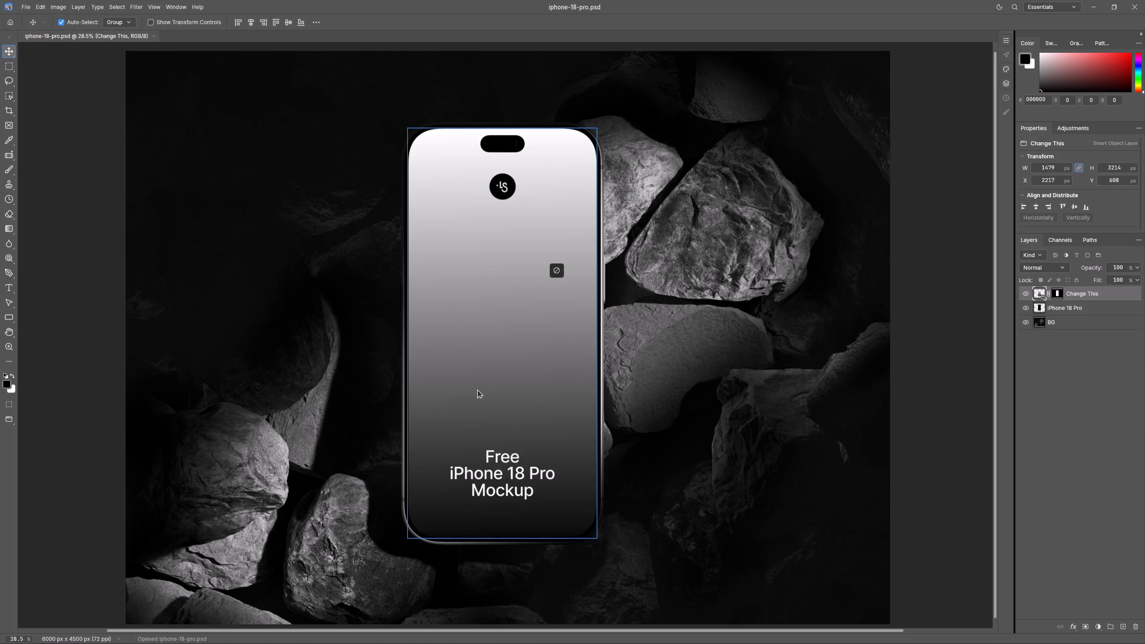
left_click(518, 229, "ctrl+alt")
double_click(1038, 295, "ctrl+alt")
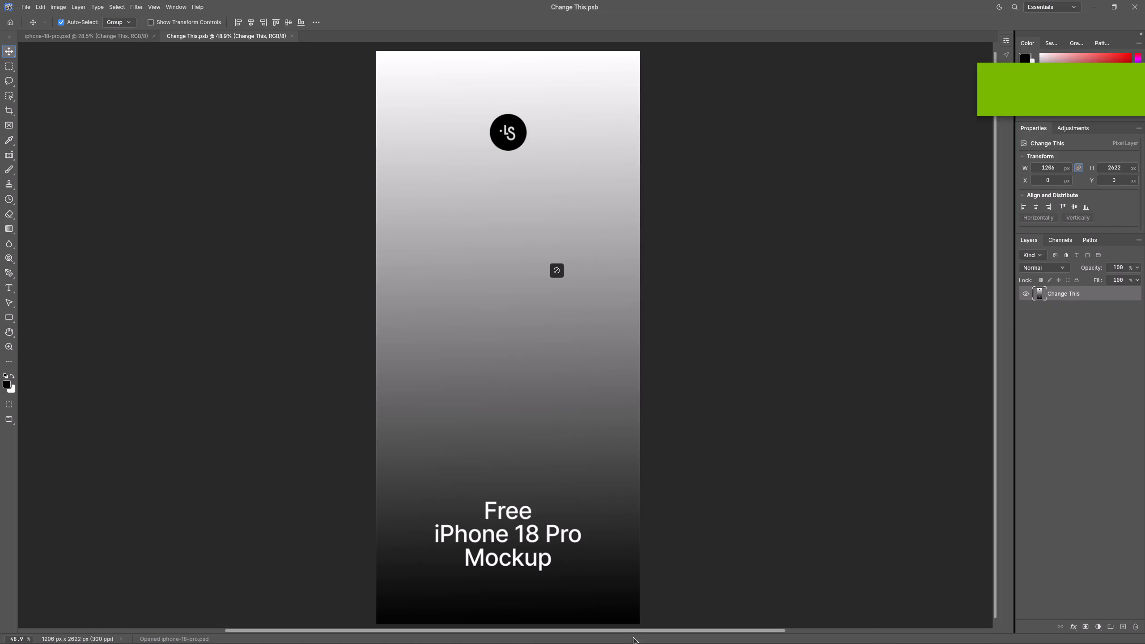
left_click(561, 273, "ctrl+alt")
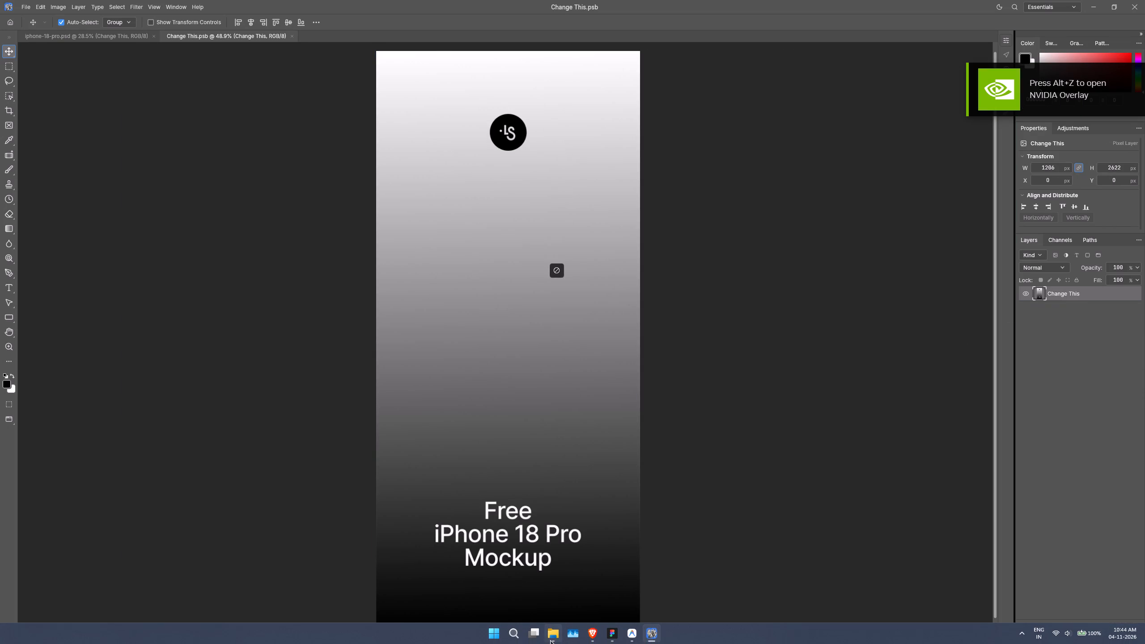
Place Tether.Mobile.png from the Desktop folder into Change This.psb and scale it to the full canvas height, about 155%.
left_click(550, 640, "ctrl+alt")
left_click(368, 314, "ctrl+alt")
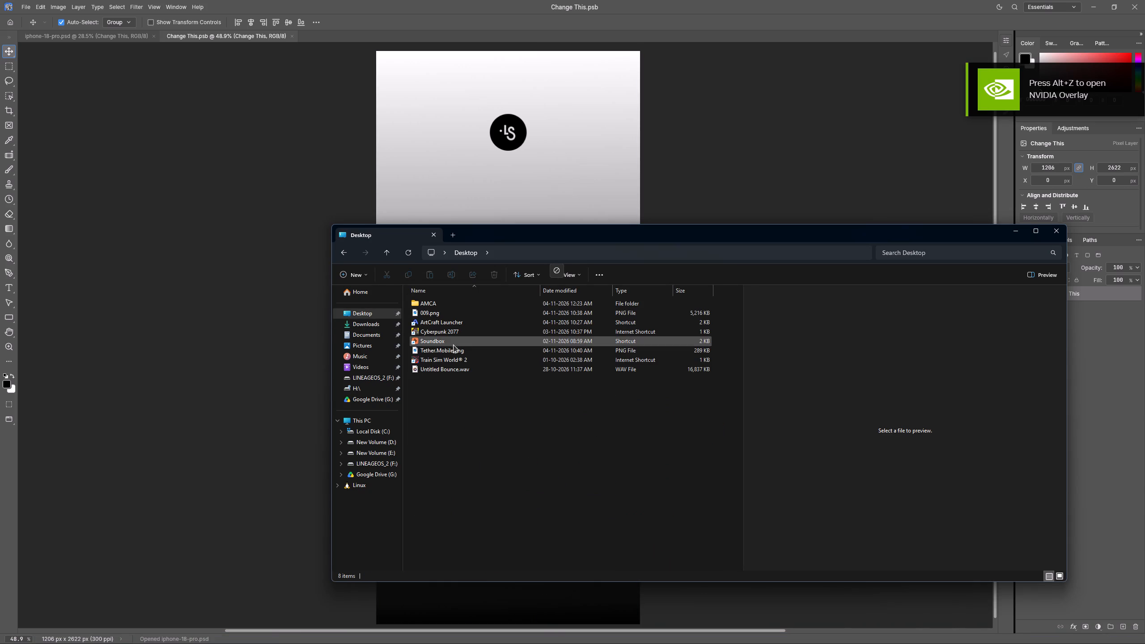
left_click(453, 348, "ctrl+alt")
left_click_drag(479, 348, 480, 147, "ctrl+alt")
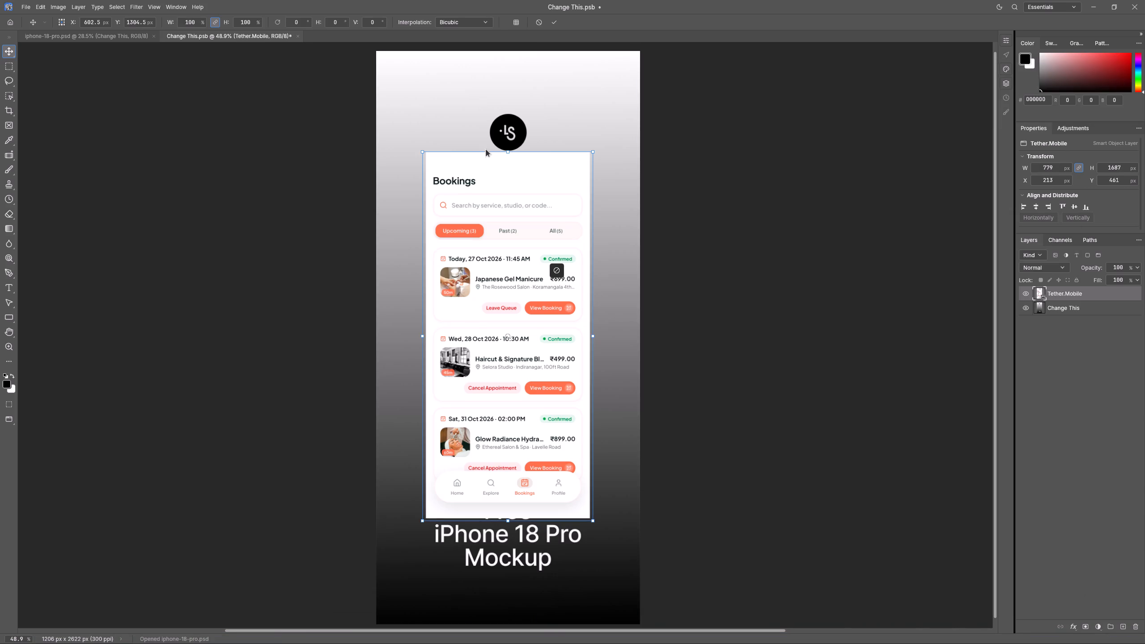
left_click_drag(506, 148, 528, 52, "ctrl")
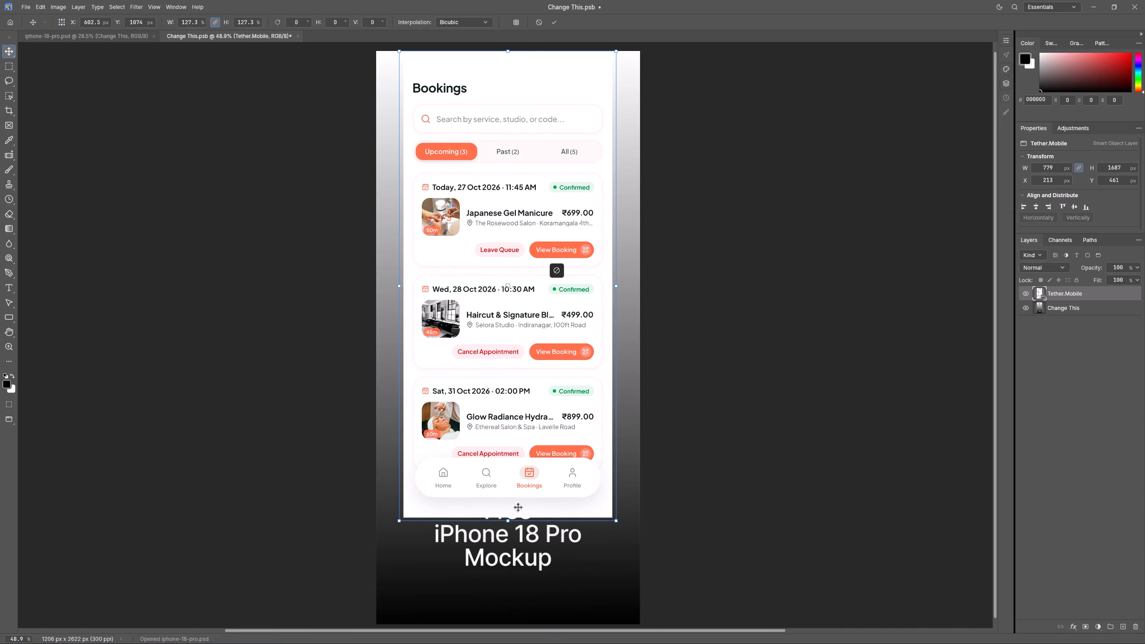
left_click_drag(509, 519, 516, 626, "ctrl")
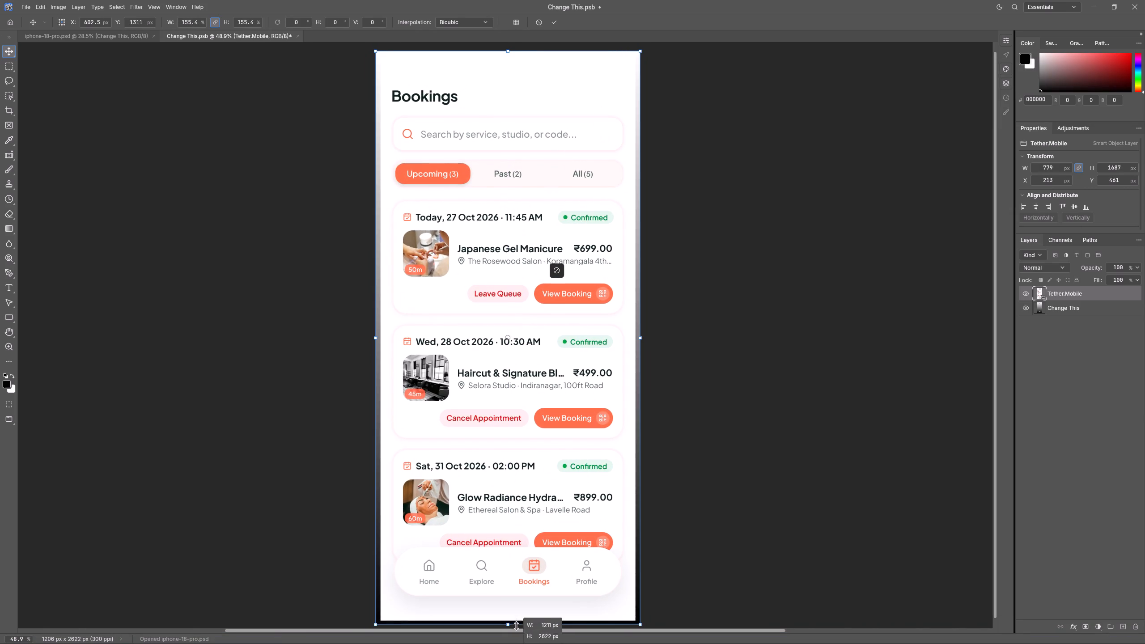
left_click_drag(516, 626, 517, 627, "ctrl")
Extend the placed screenshot past the canvas's bottom edge to about 156.5% scale, apply the transform and save Change This.psb.
middle_click_drag(710, 534, 776, 318, "ctrl")
scroll(558, 339, "up", 4, "ctrl")
scroll(605, 295, "up", 4, "ctrl+alt")
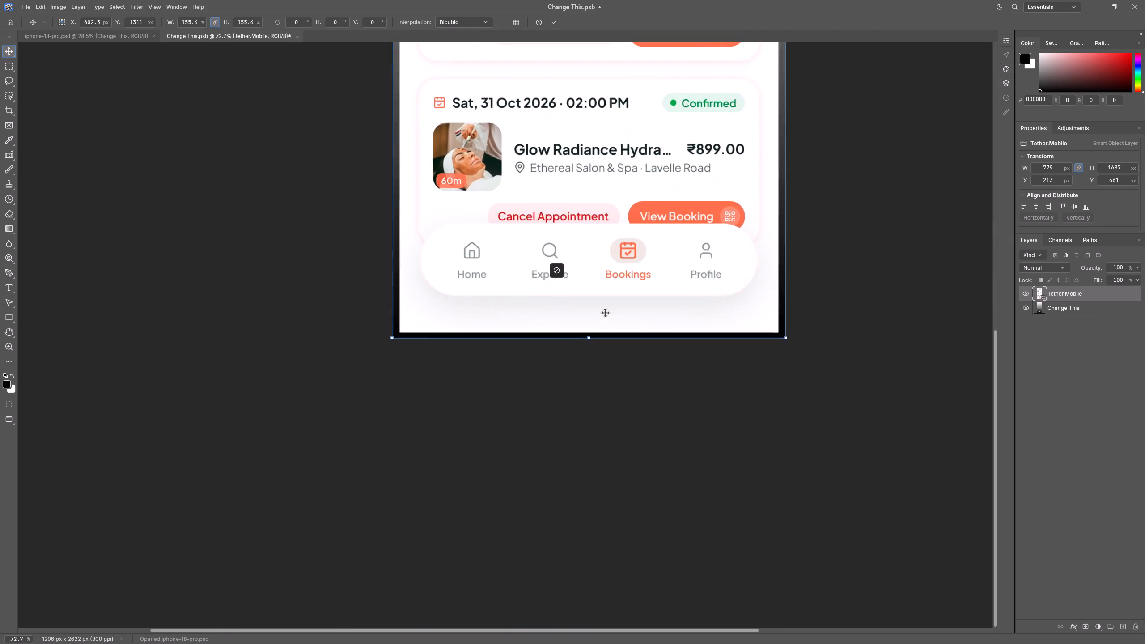
scroll(605, 313, "up", 20, "ctrl+alt")
scroll(605, 313, "up", 3, "ctrl+alt")
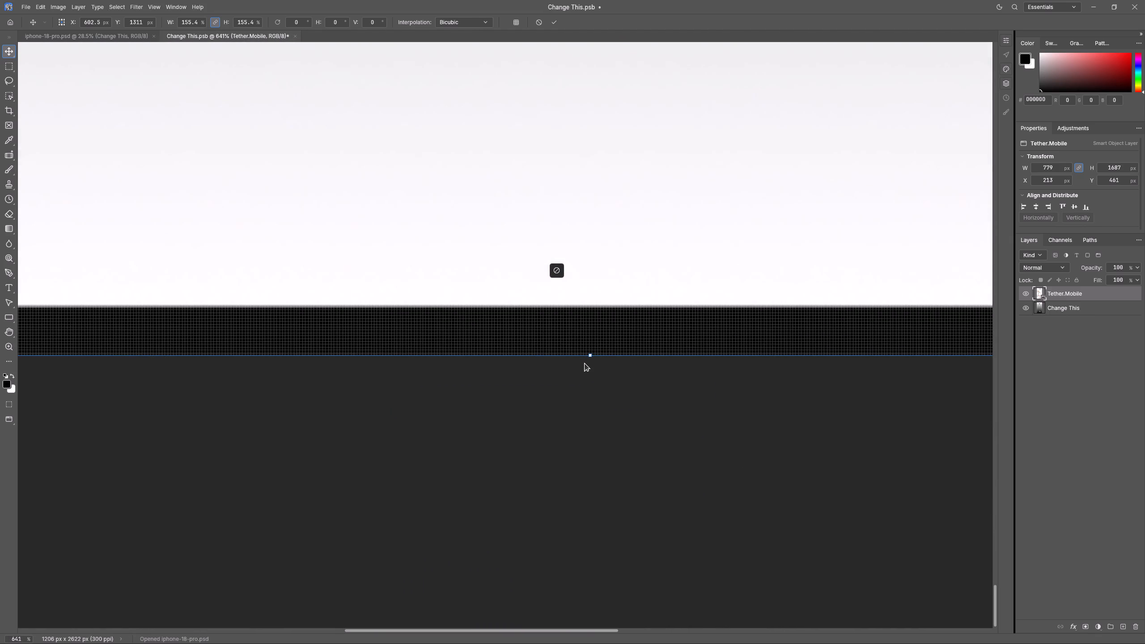
left_click_drag(589, 356, 600, 406, "ctrl")
scroll(585, 403, "down", 20, "ctrl+alt")
scroll(585, 403, "down", 4, "ctrl+alt")
middle_click_drag(840, 269, 836, 281, "ctrl")
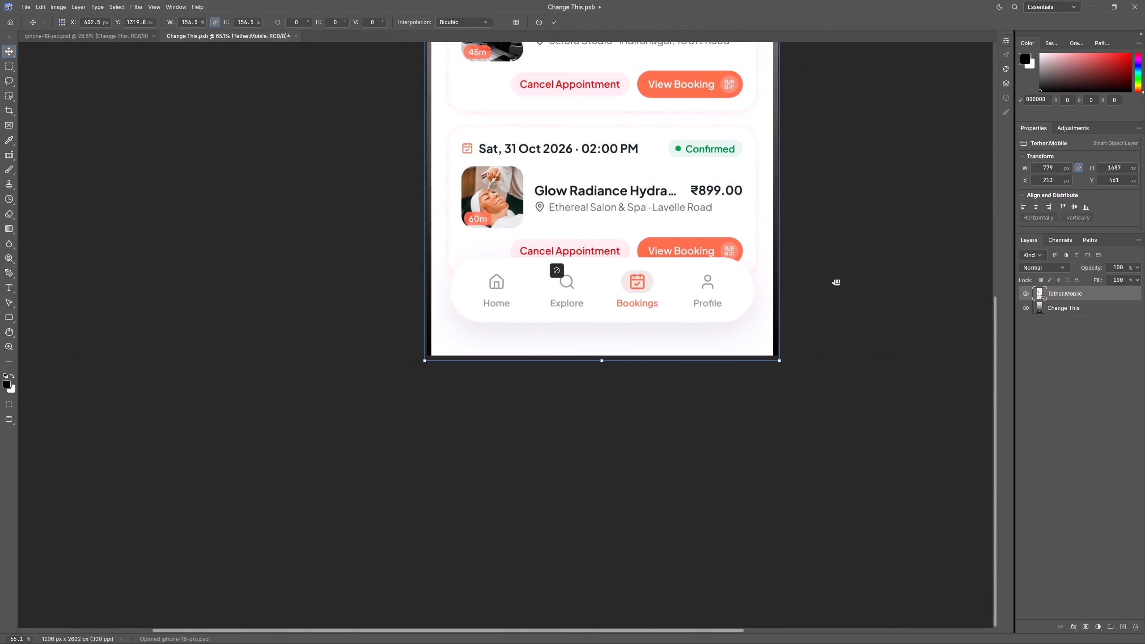
middle_click_drag(836, 281, 785, 517, "ctrl")
middle_click_drag(810, 350, 813, 466, "ctrl")
scroll(813, 466, "down", 1, "ctrl")
scroll(774, 354, "up", 1, "ctrl")
middle_click_drag(774, 354, 781, 335, "ctrl")
scroll(778, 339, "down", 1, "ctrl")
left_click(777, 305, "ctrl")
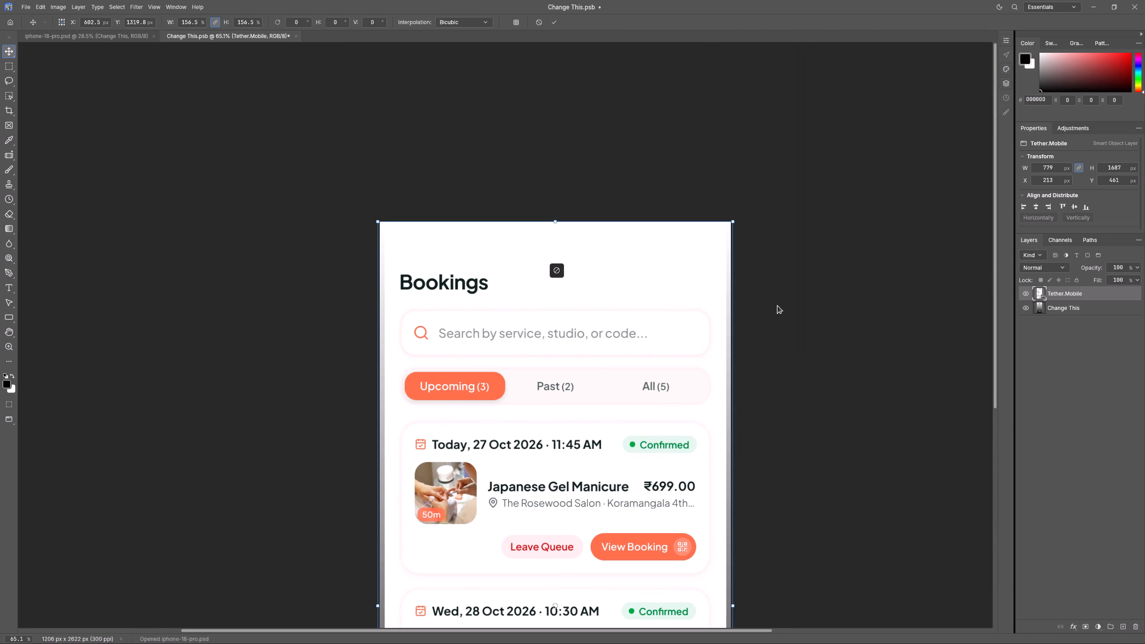
key("ctrl+s")
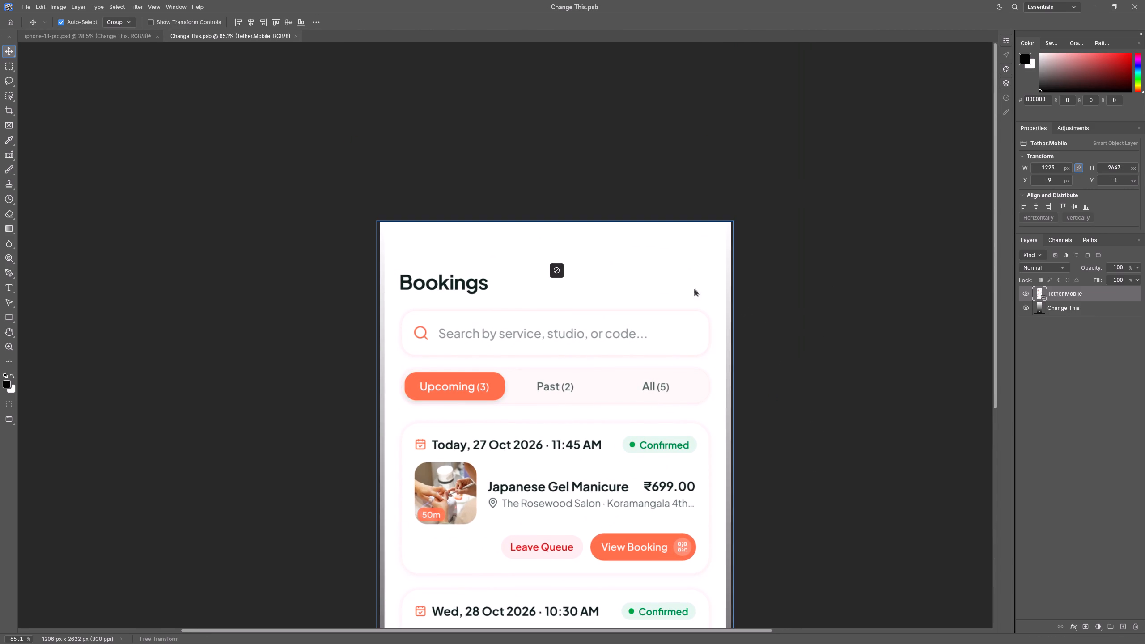
Check how the Bookings screen fits the phone in iphone-18-pro.psd.
left_click(107, 34)
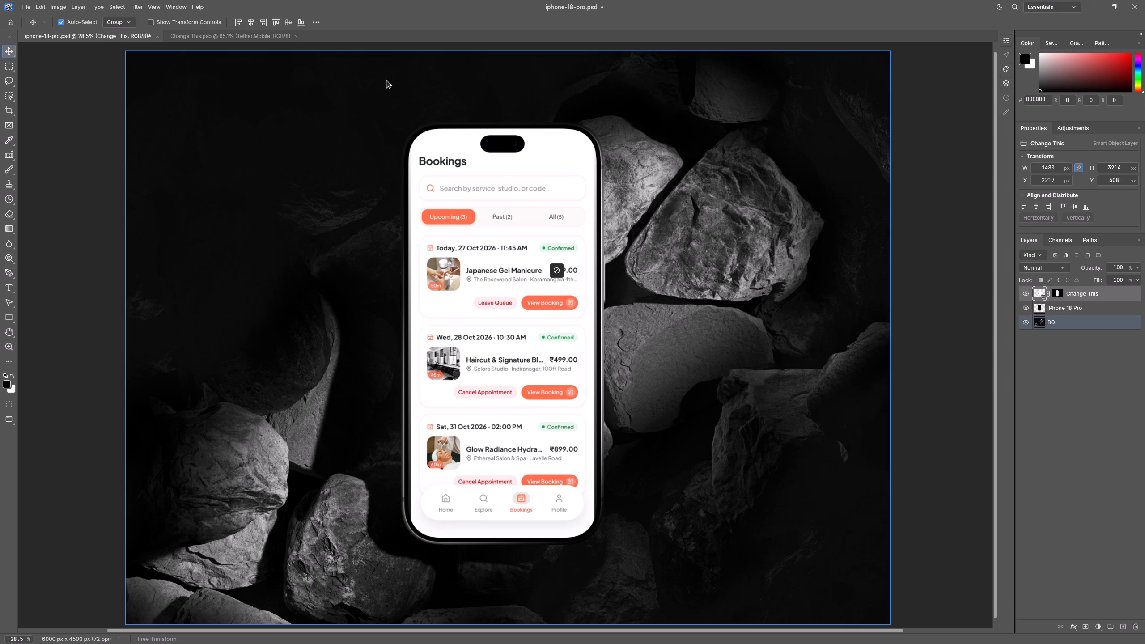
Back in Change This.psb, free-transform the Tether.Mobile layer past the canvas's left edge, scaling it to about 101.4%.
left_click(247, 38)
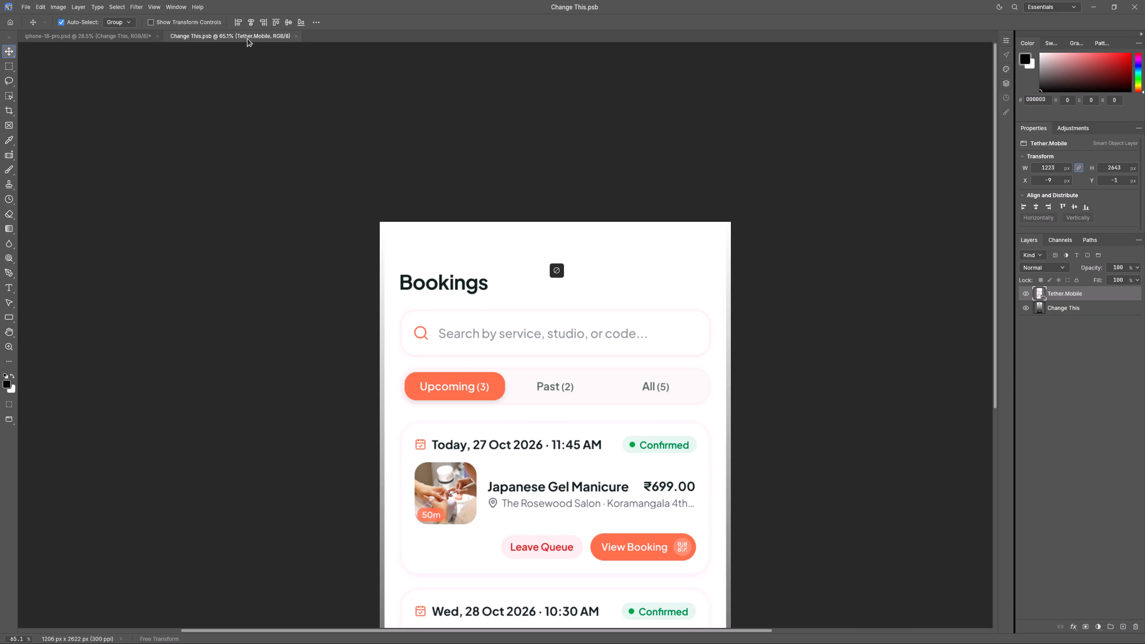
middle_click_drag(801, 367, 808, 51)
middle_click_drag(810, 359, 850, 229)
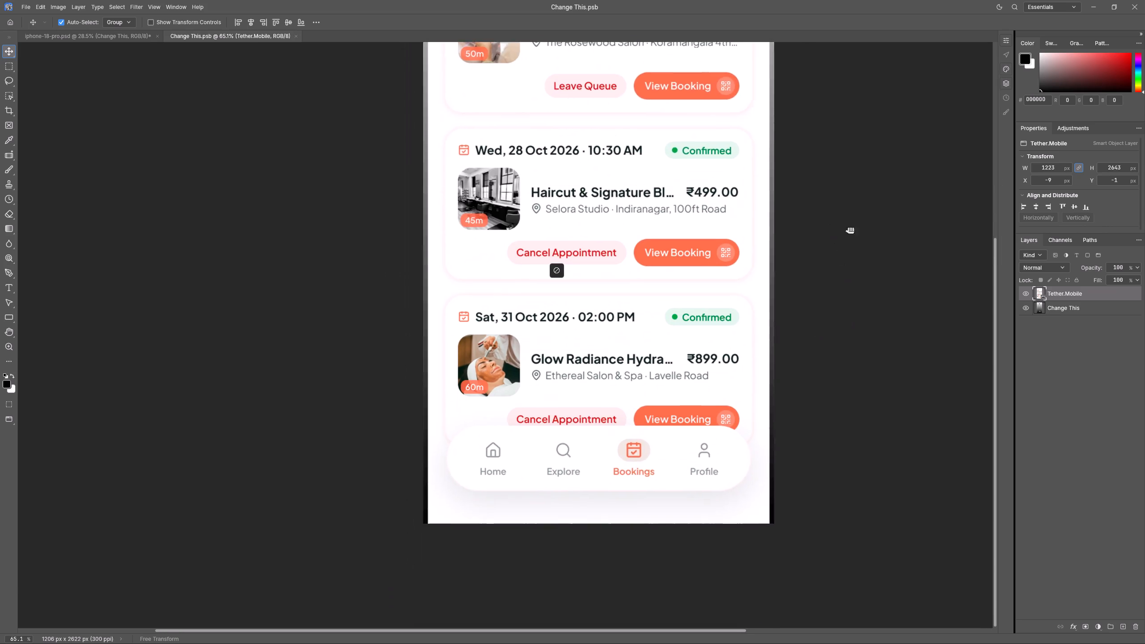
middle_click_drag(850, 229, 853, 194)
left_click(646, 268)
left_click(441, 165)
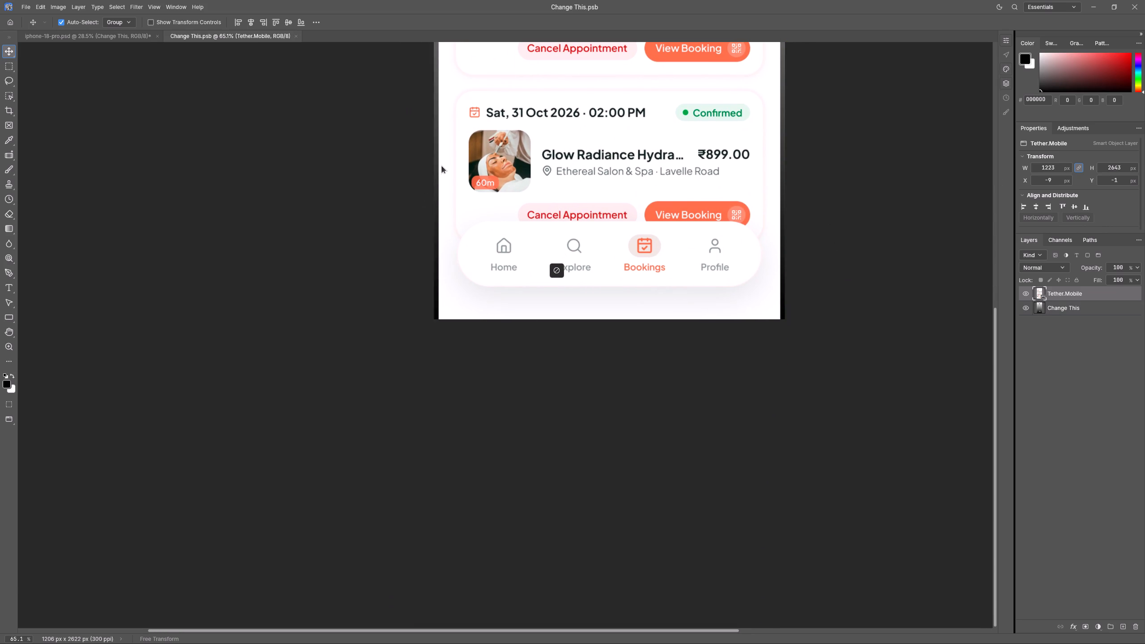
key("ctrl+t")
scroll(450, 85, "up", 10)
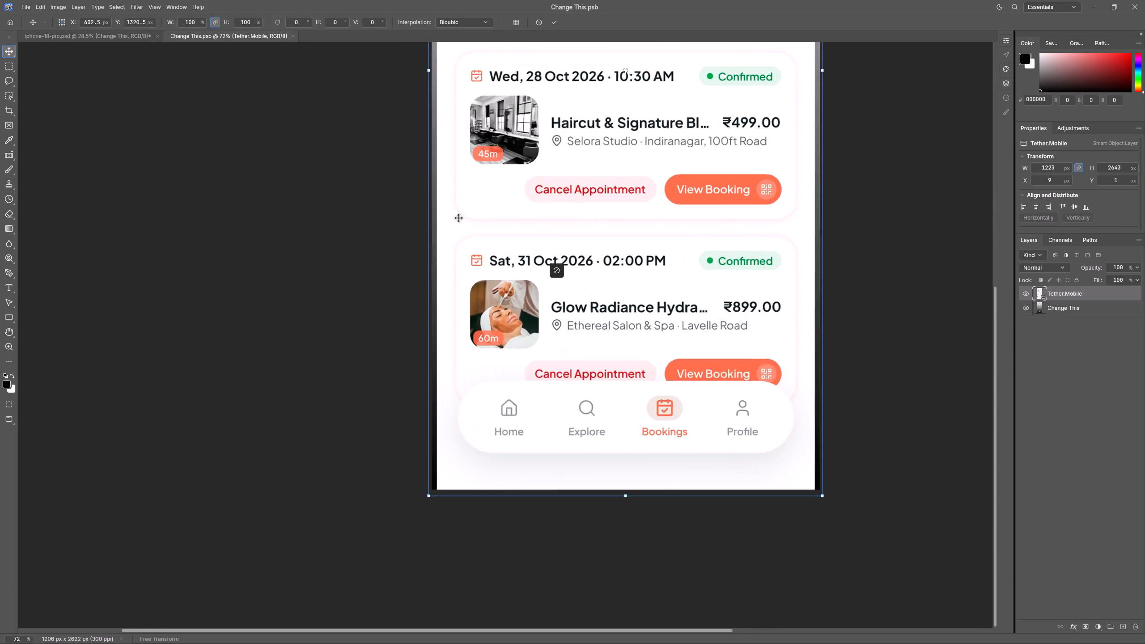
scroll(458, 218, "up", 4)
middle_click_drag(450, 93, 442, 343)
scroll(451, 91, "up", 1)
scroll(394, 194, "up", 5, "alt")
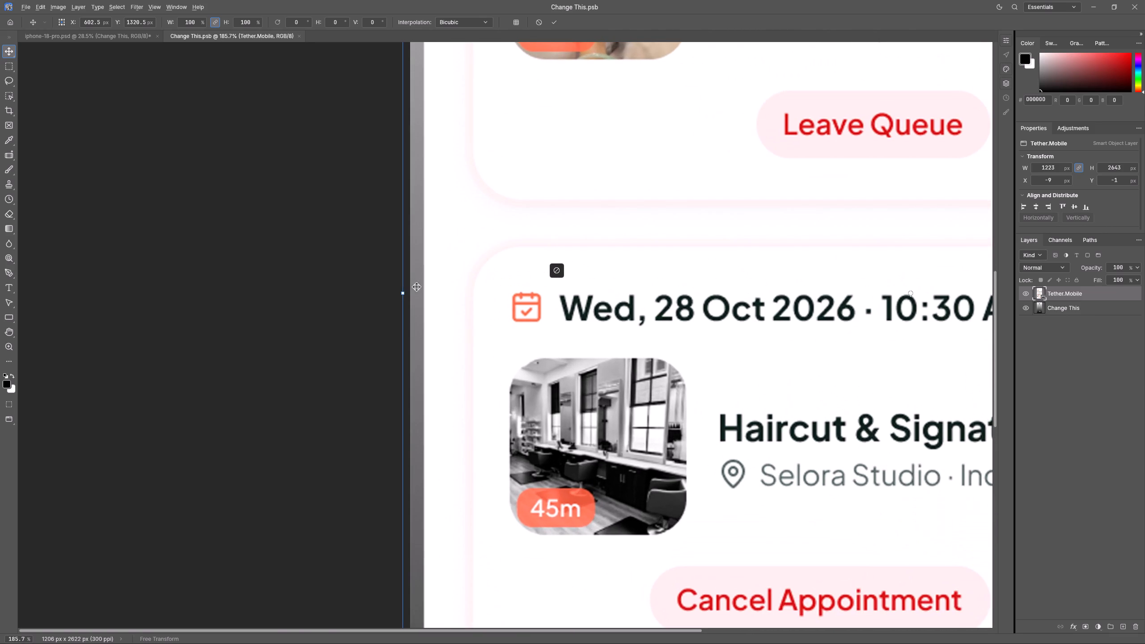
left_click_drag(403, 296, 389, 314)
left_click_drag(390, 296, 388, 304)
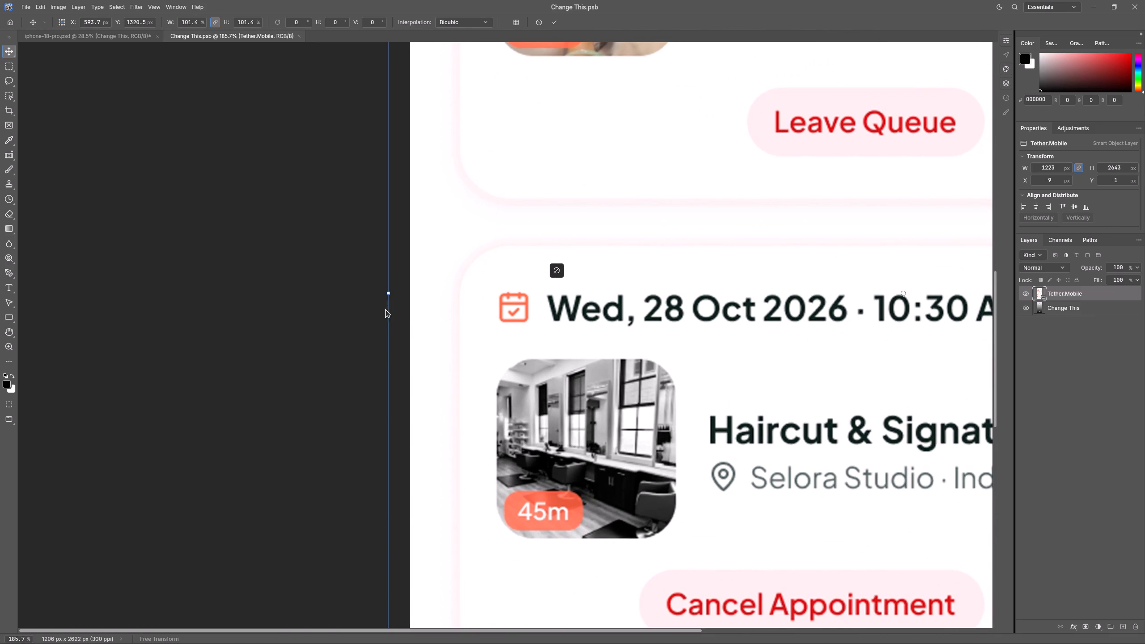
Extend the Tether.Mobile layer past the canvas's right edge to about 102.9% scale, apply the transform and save Change This.psb.
middle_click_drag(644, 306, 292, 288, "alt")
middle_click_drag(665, 297, 450, 339, "alt")
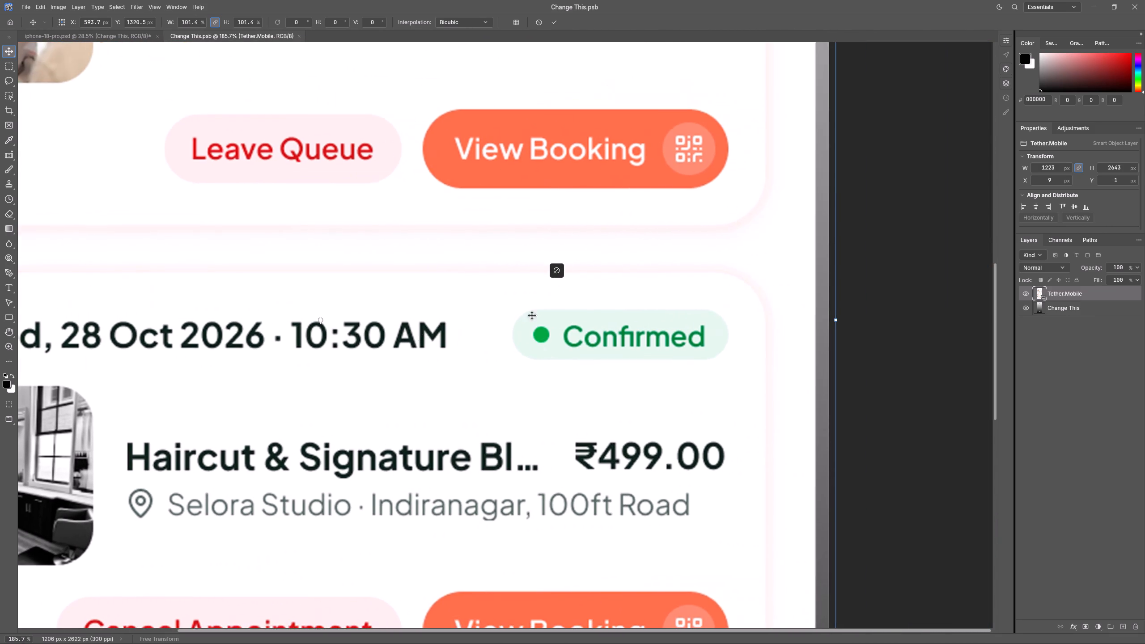
scroll(892, 322, "up", 9, "alt")
left_click_drag(847, 336, 846, 337)
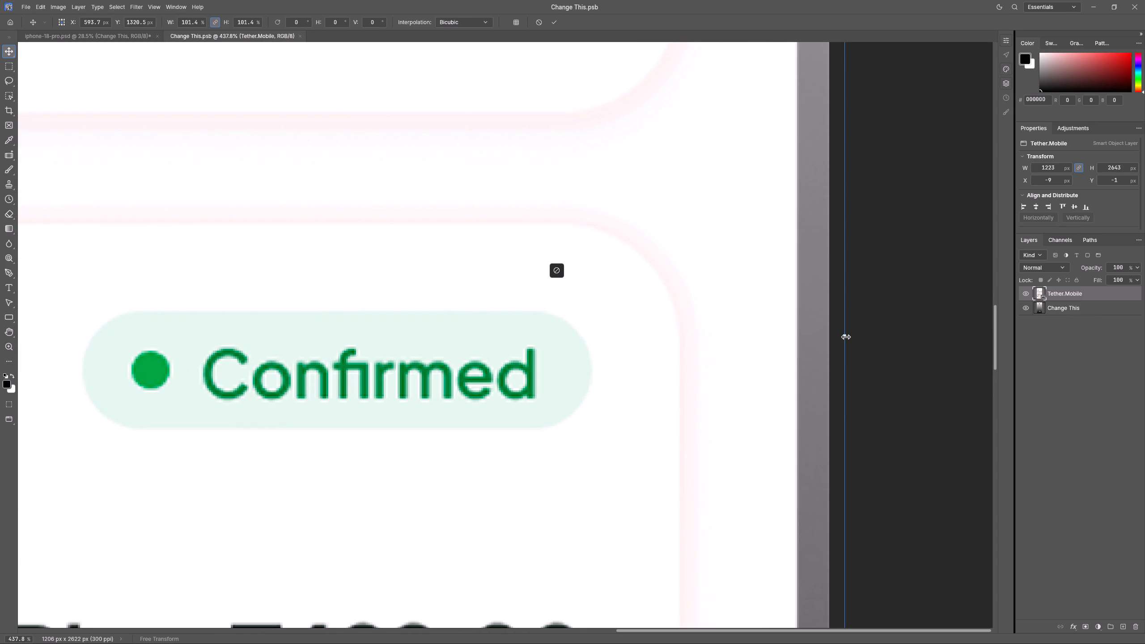
left_click_drag(846, 337, 881, 382)
left_click(923, 367)
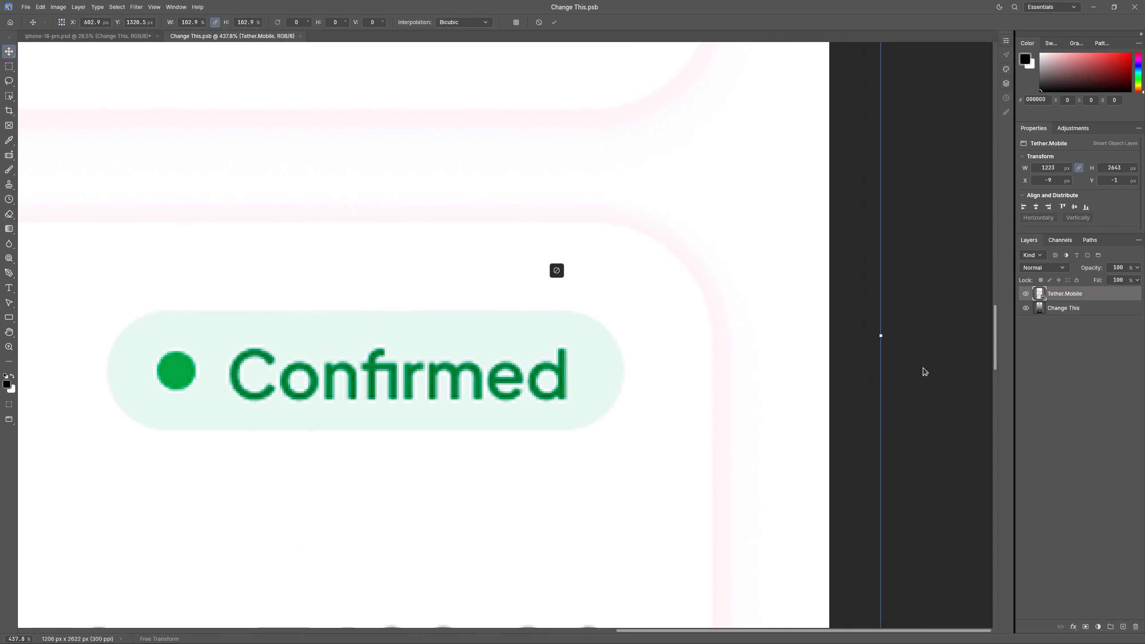
scroll(730, 334, "down", 20, "alt")
scroll(730, 334, "down", 3, "alt")
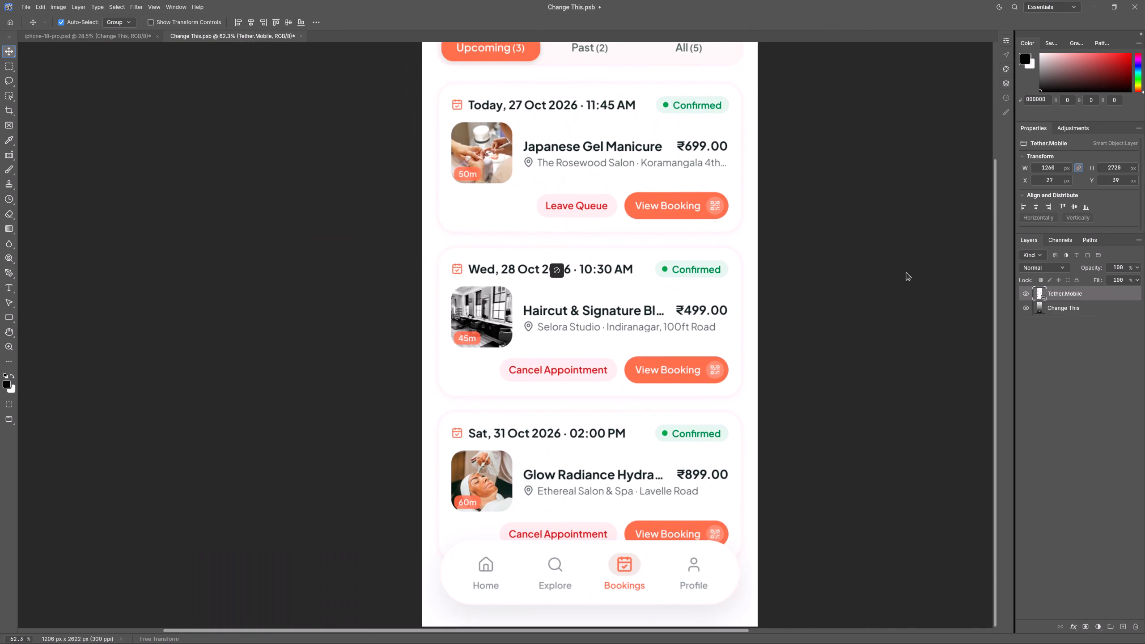
left_click(907, 270)
key("ctrl+s")
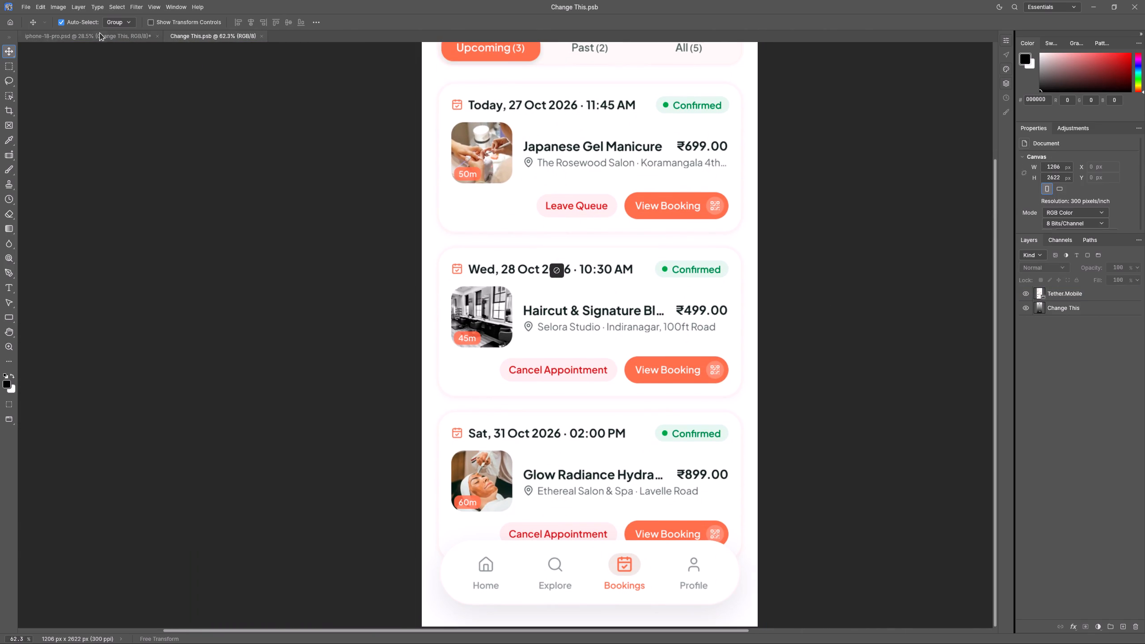
Return to the iphone-18-pro.psd mockup and close the Change This.psb document.
left_click(99, 34)
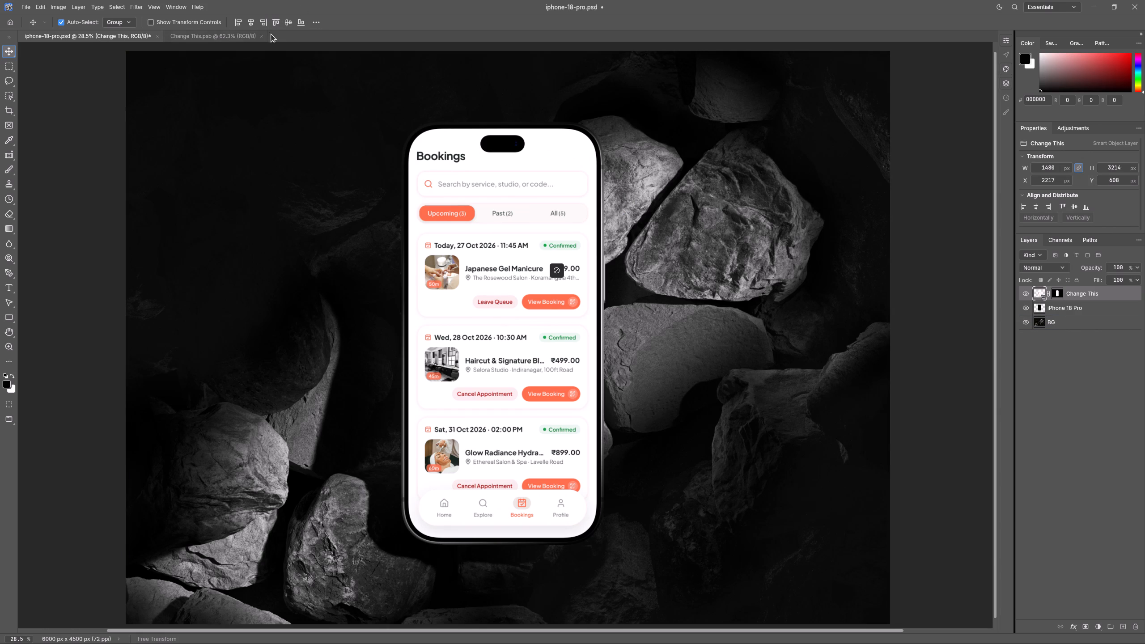
left_click(259, 34)
Export the iphone-18-pro.psd mockup at 100% scale as iphone-18-pro.png to the Desktop.
key("ctrl+alt+shift+w")
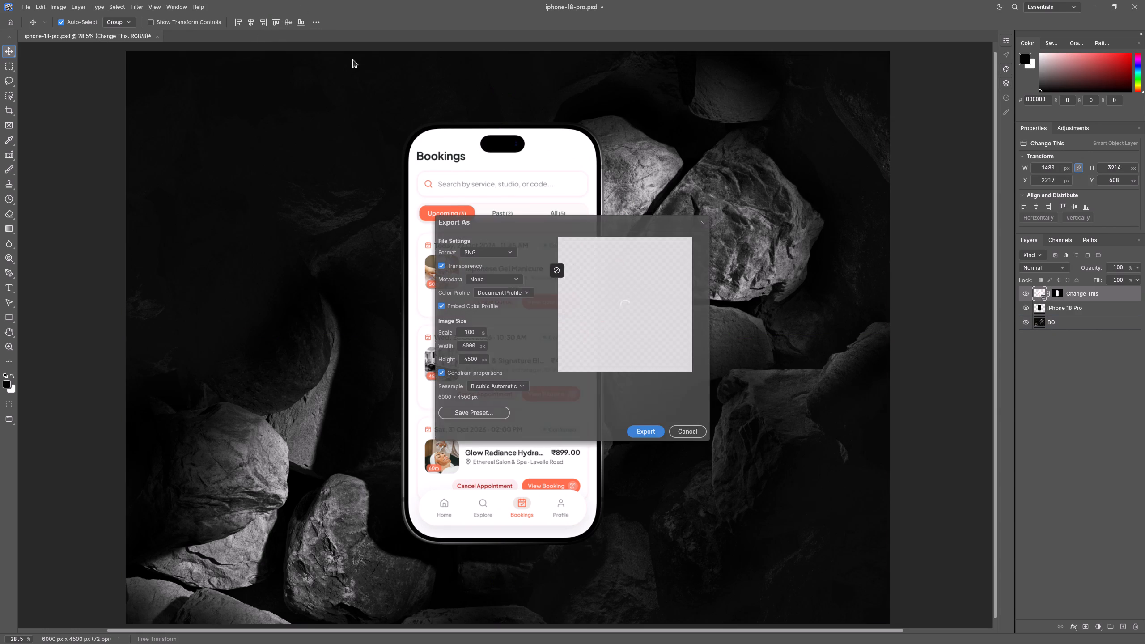
left_click(643, 434)
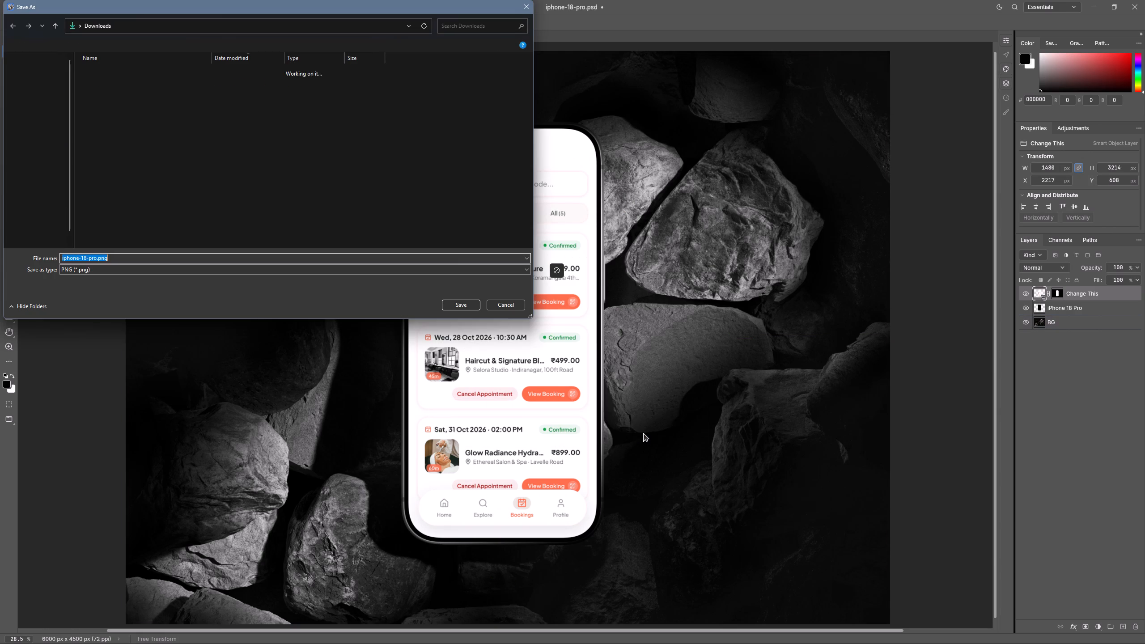
left_click(33, 83)
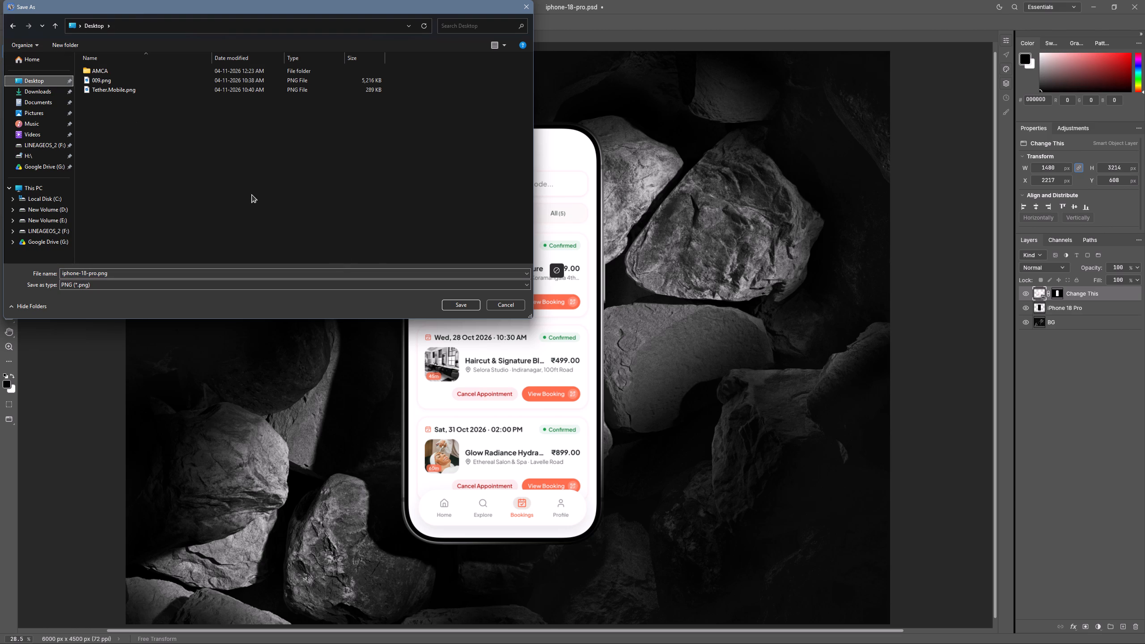
left_click(444, 311)
left_click(452, 303)
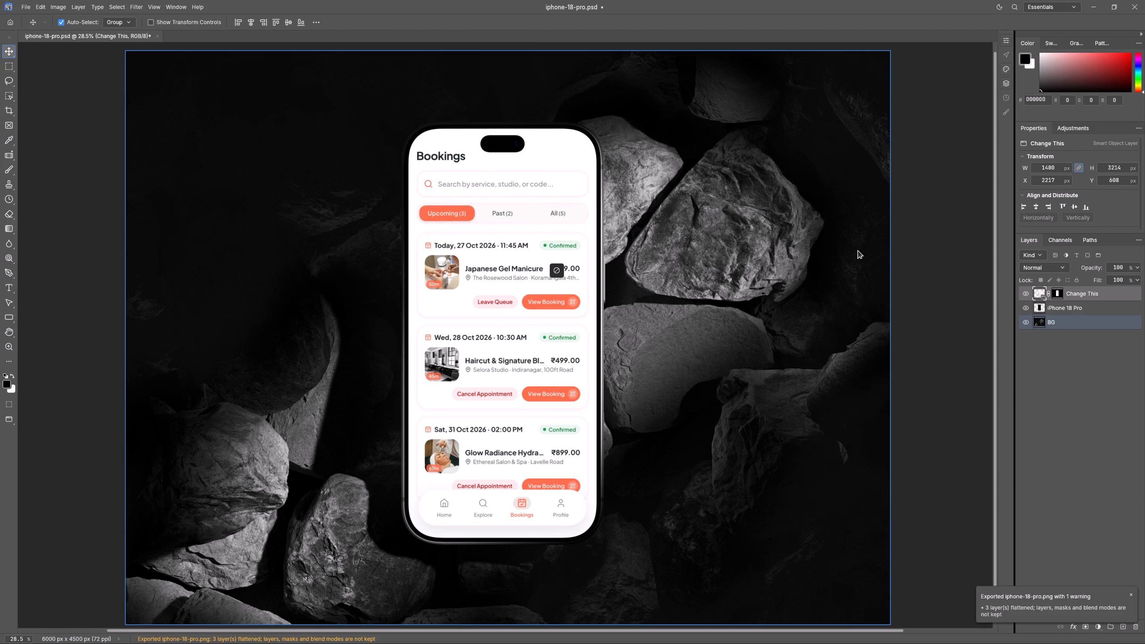